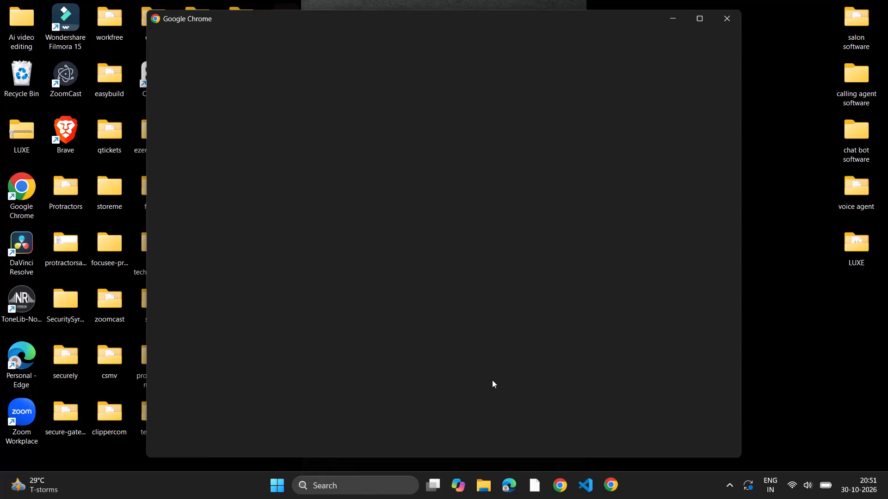
Start a browser session with the Karthik profile that has the teal K avatar.
scroll(351, 362, "down", 2)
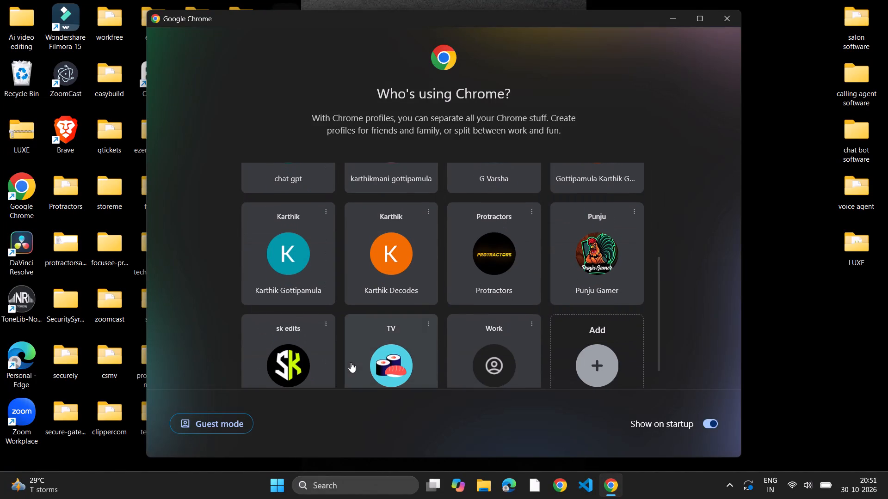
left_click(277, 285)
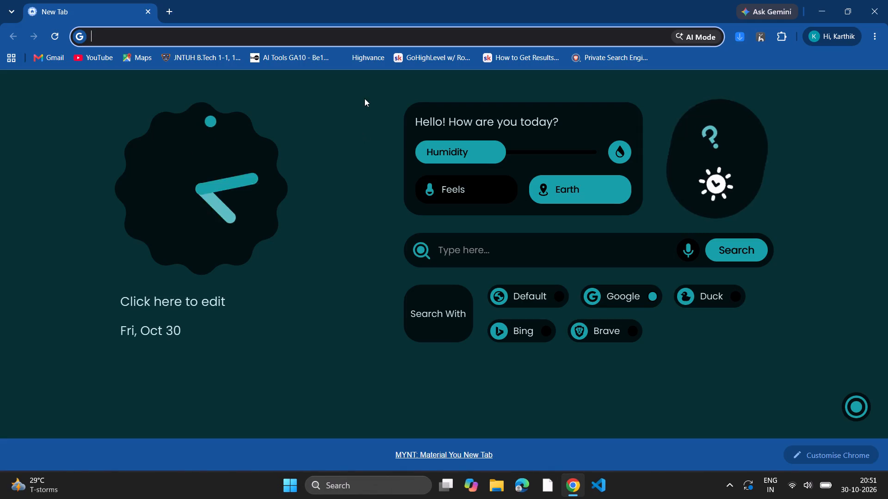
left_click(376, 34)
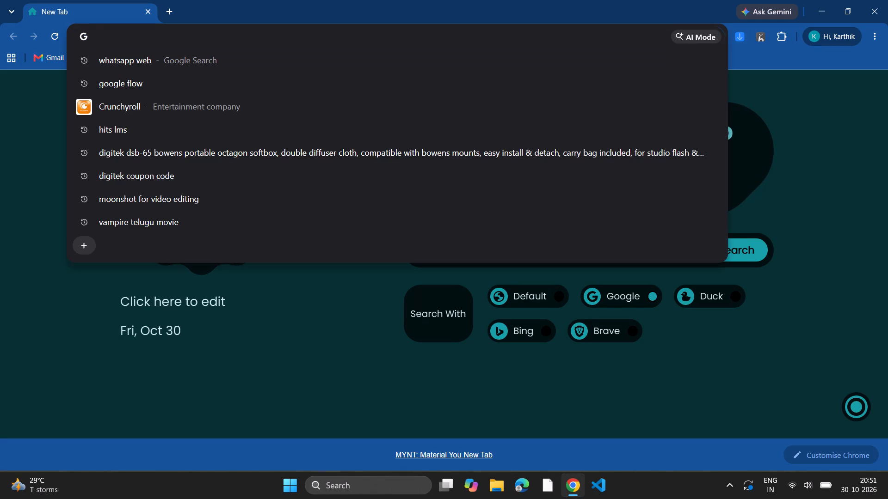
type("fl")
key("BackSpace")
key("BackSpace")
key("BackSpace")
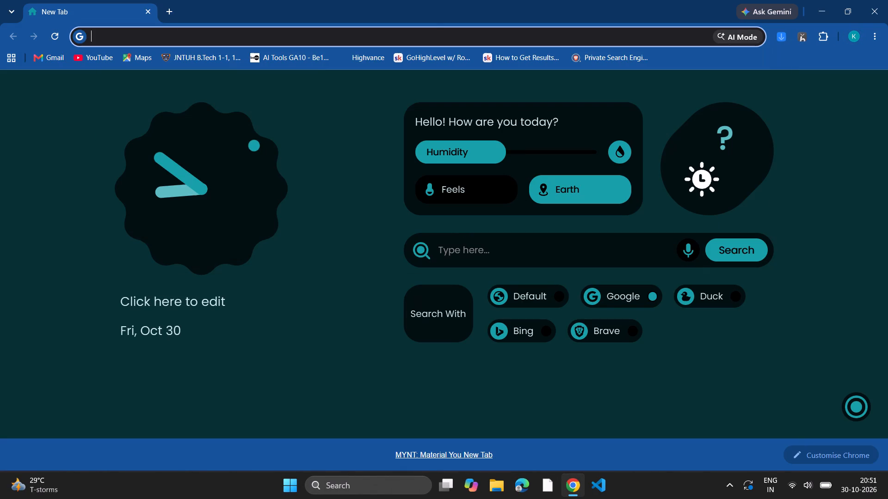
Switch to the Punju browser profile.
left_click(853, 32)
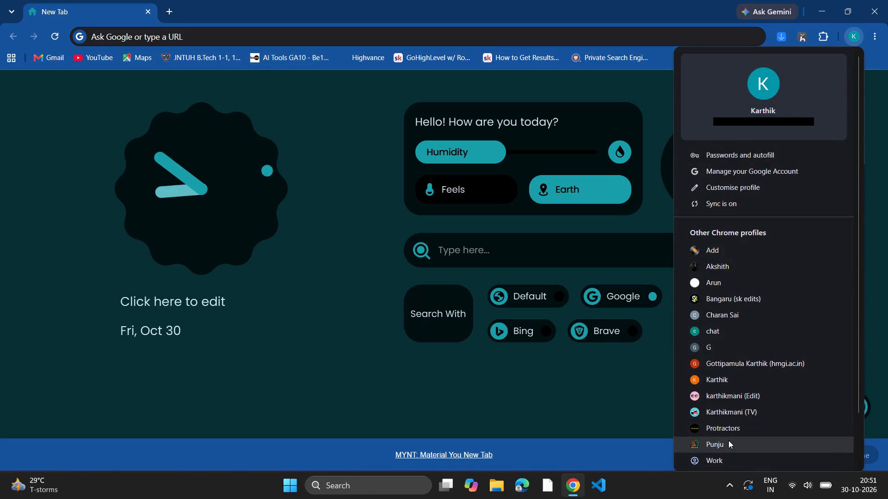
left_click(728, 441)
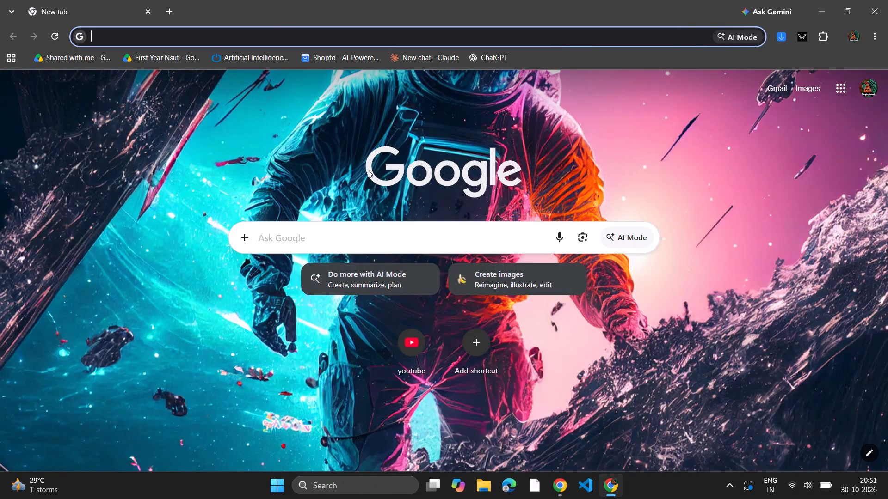
Search Google for fluxocut and open the fluxocut.com home page from the results.
left_click(381, 39)
type("fl")
type("uxo")
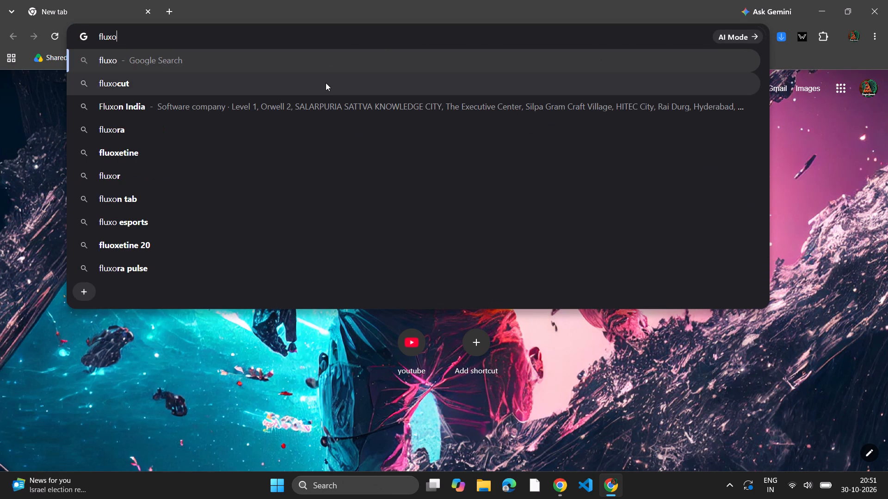
left_click(325, 85)
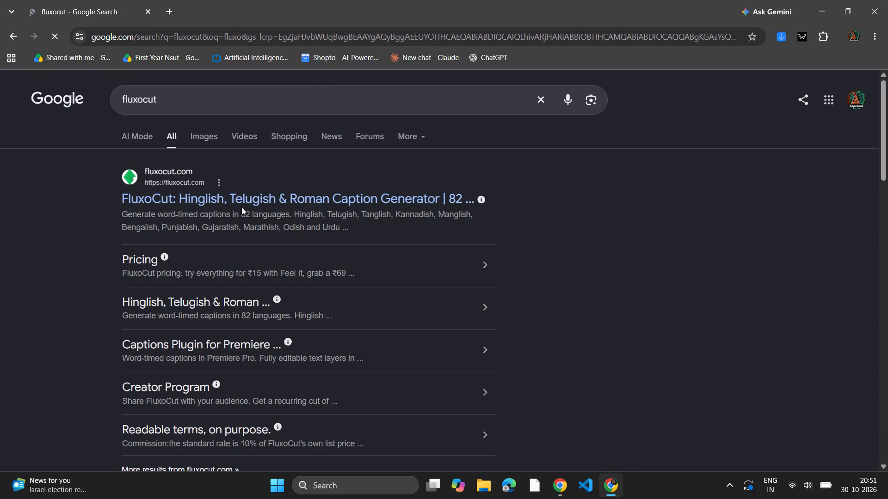
left_click(248, 201)
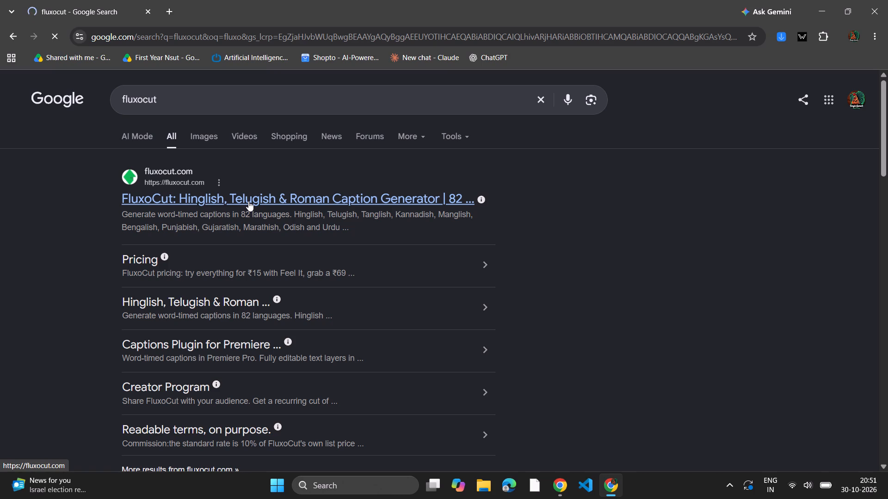
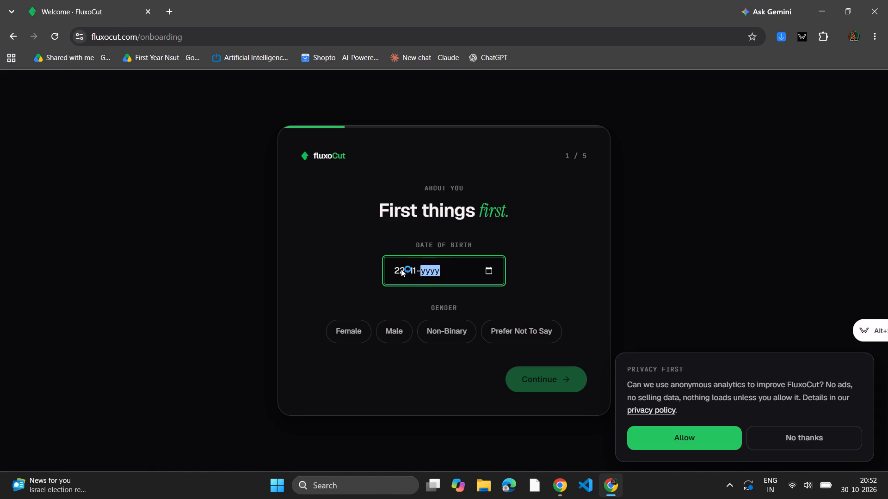
Complete the date of birth, choose Male as the gender, and continue to the second onboarding question.
type("2004")
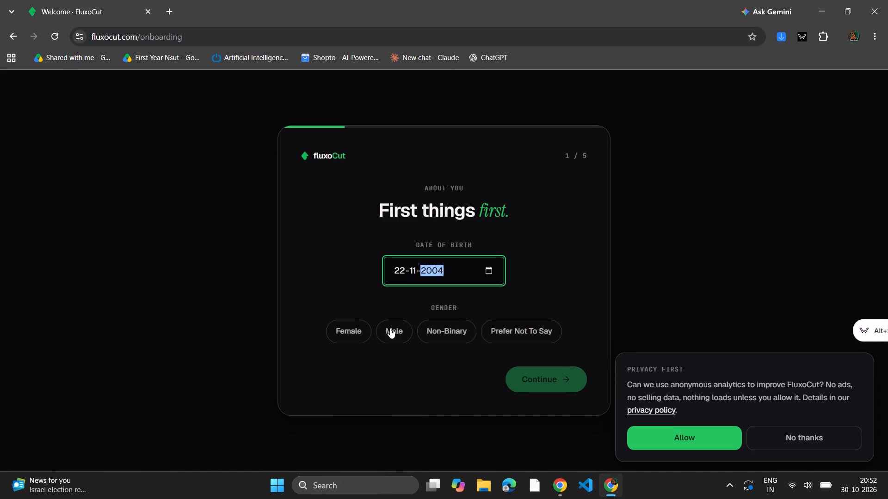
left_click(390, 332)
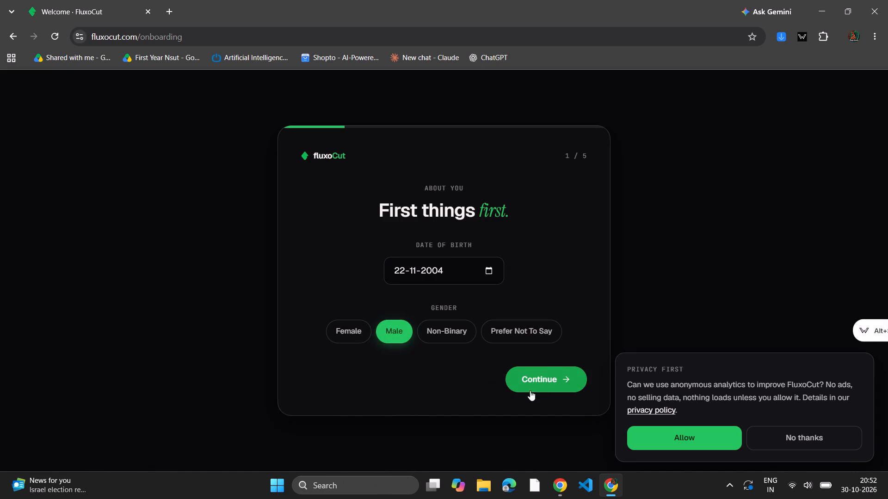
left_click(539, 386)
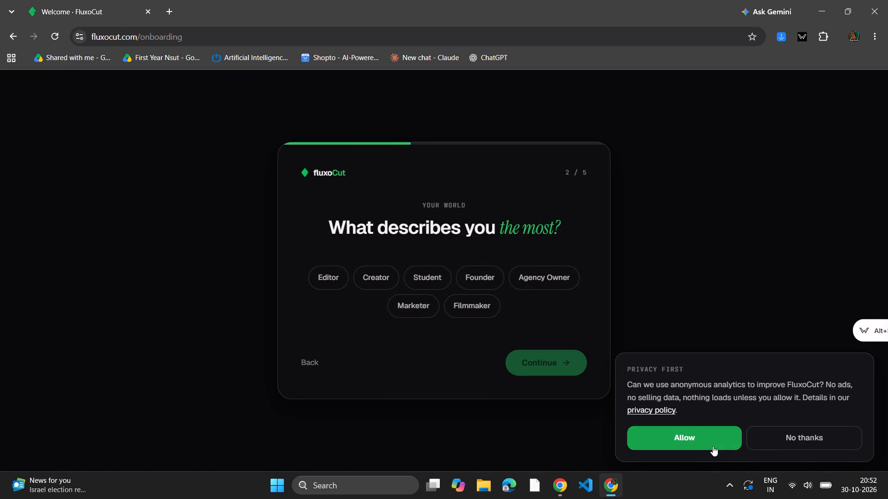
Allow anonymous analytics in the privacy notice.
left_click(713, 446)
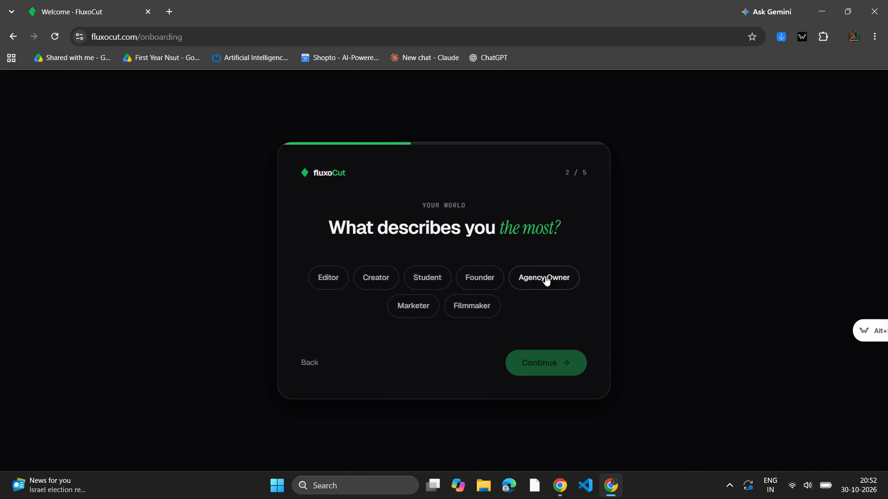
Answer the question about what describes you the most with Agency Owner and continue.
left_click(541, 276)
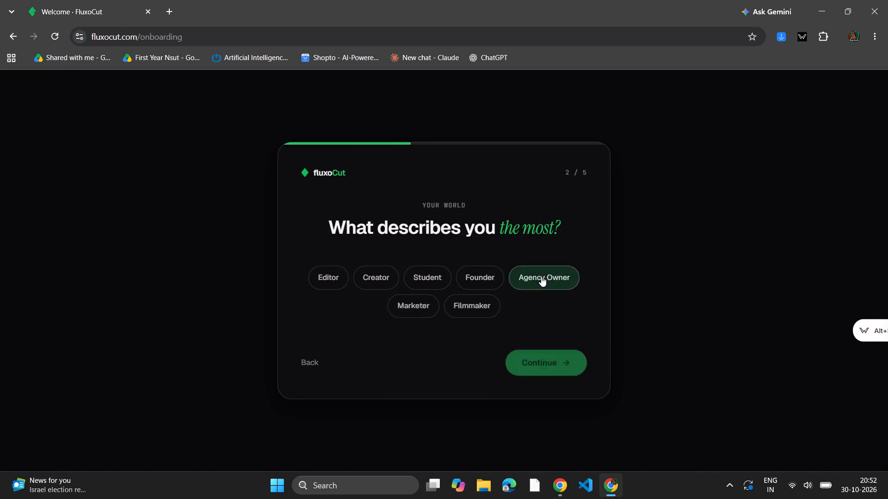
left_click(432, 279)
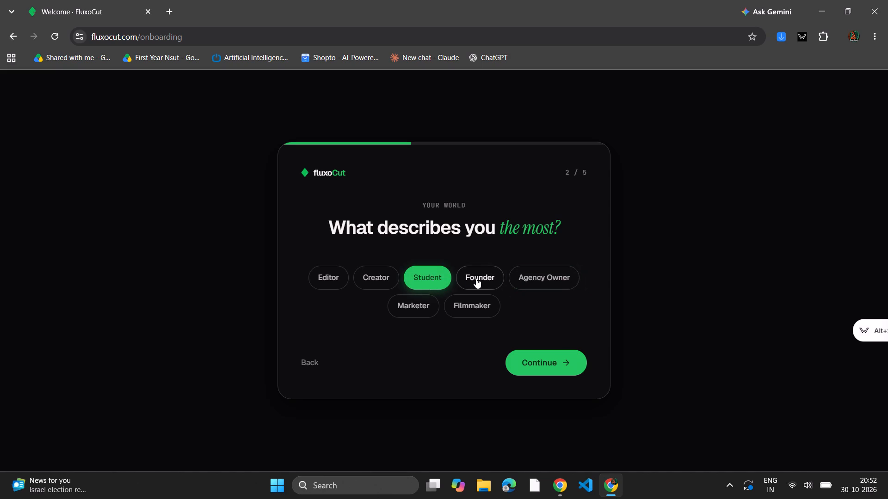
left_click(327, 280)
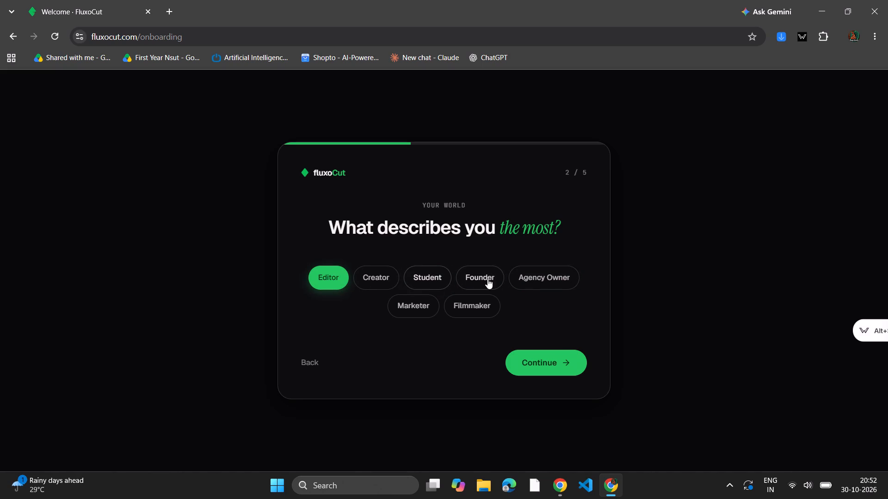
left_click(533, 279)
left_click(555, 371)
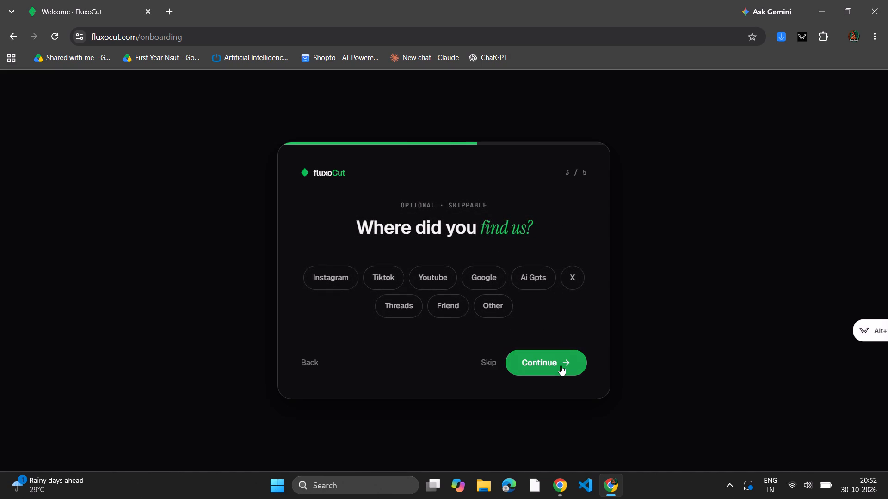
Leave the discovery question unanswered, choose Reels & Shorts as the main caption use, and finish onboarding.
left_click(561, 365)
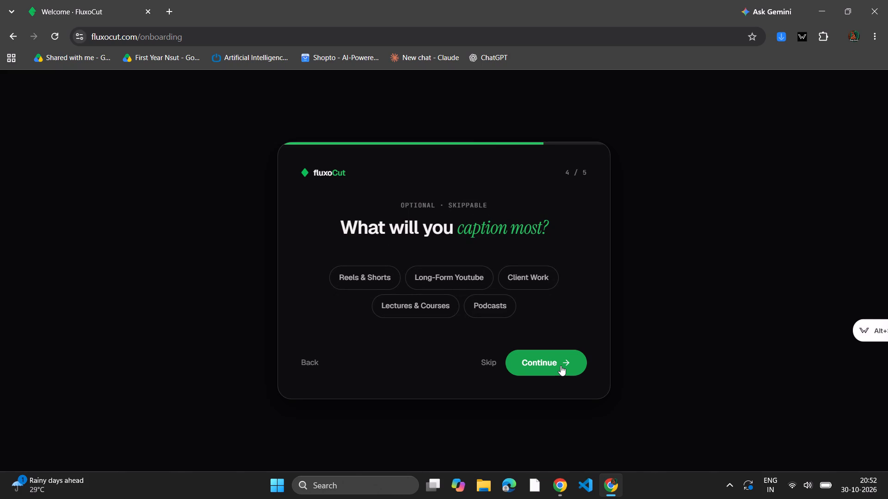
left_click(377, 282)
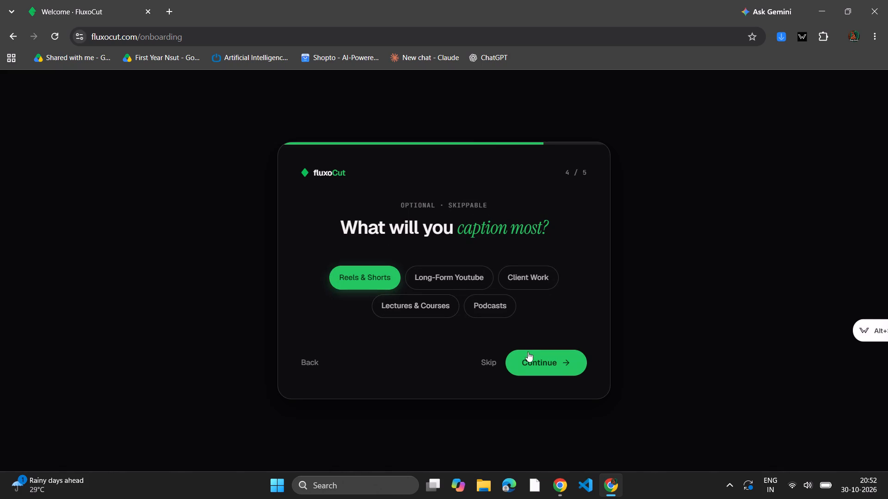
left_click(543, 358)
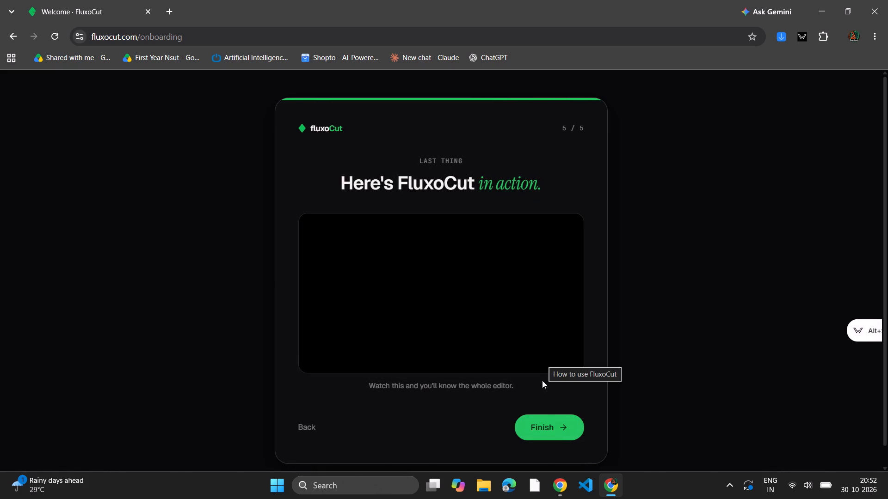
left_click(548, 425)
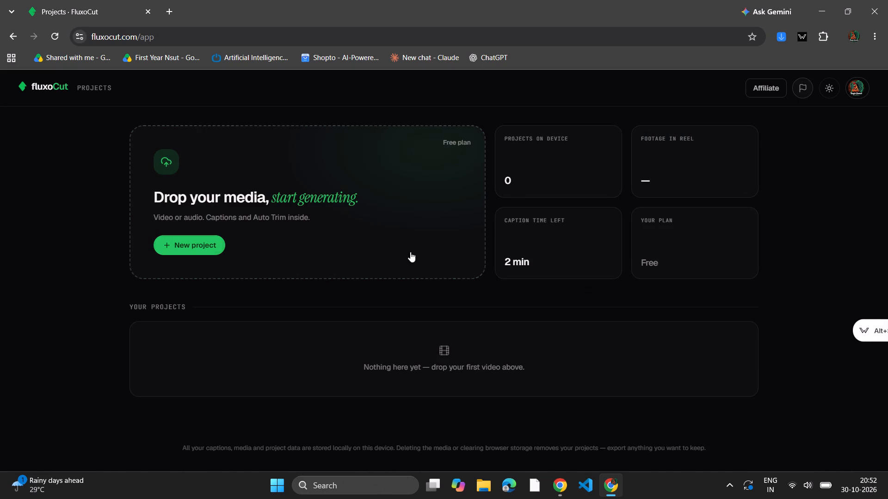
Start a new project and open the file browser for its media.
left_click(209, 251)
left_click(422, 283)
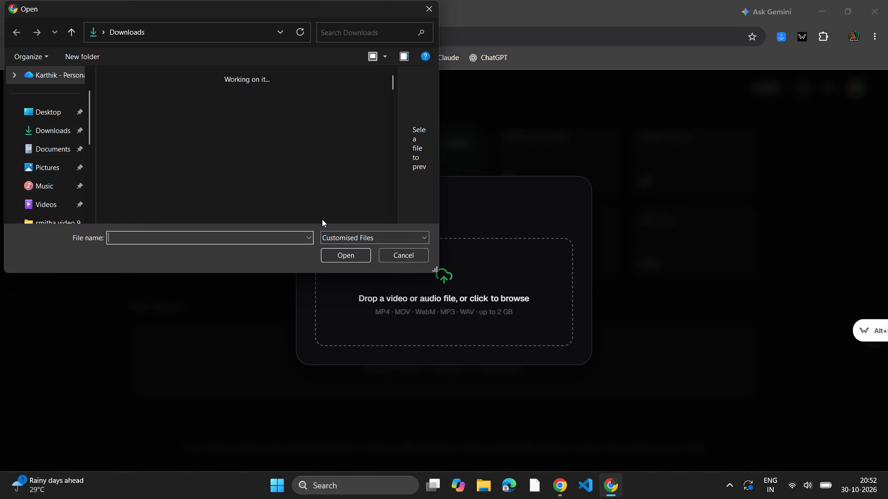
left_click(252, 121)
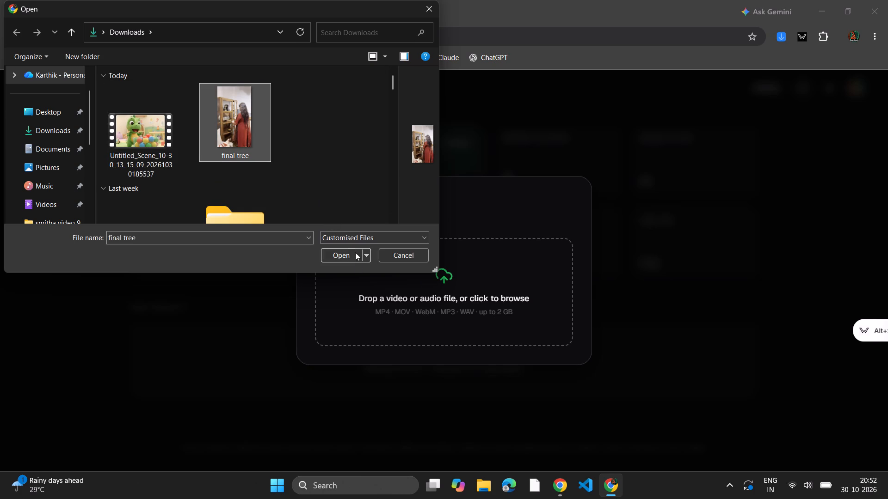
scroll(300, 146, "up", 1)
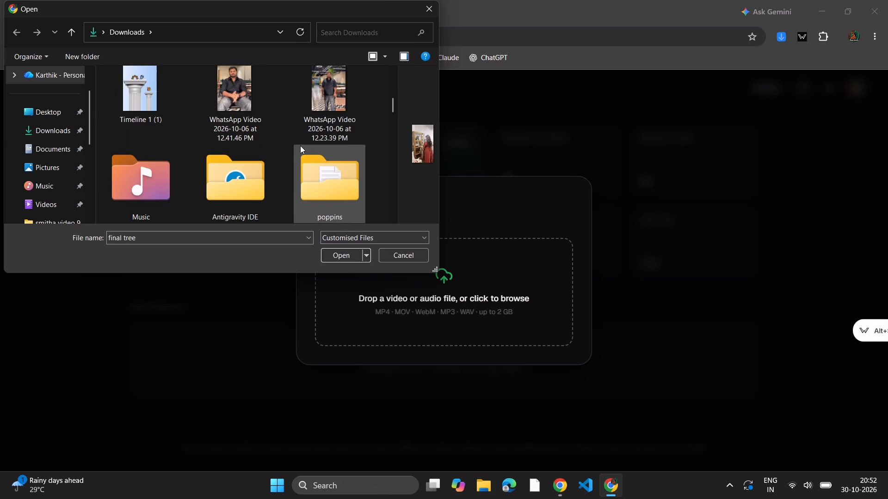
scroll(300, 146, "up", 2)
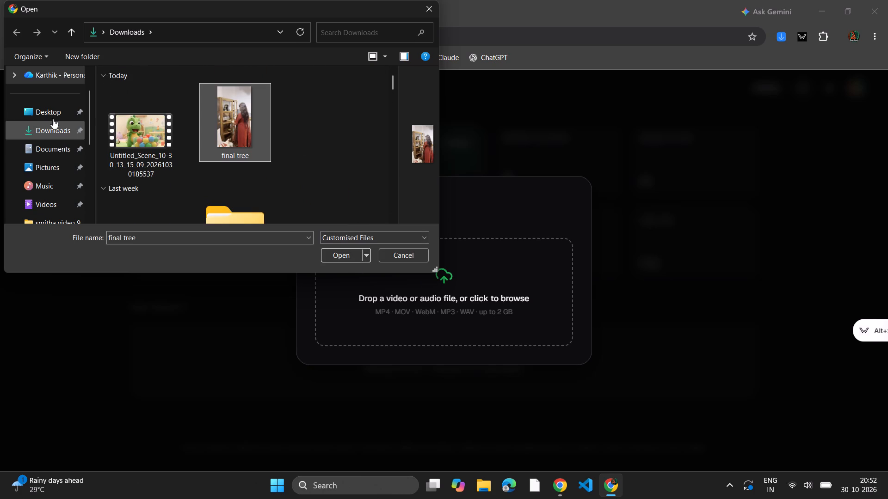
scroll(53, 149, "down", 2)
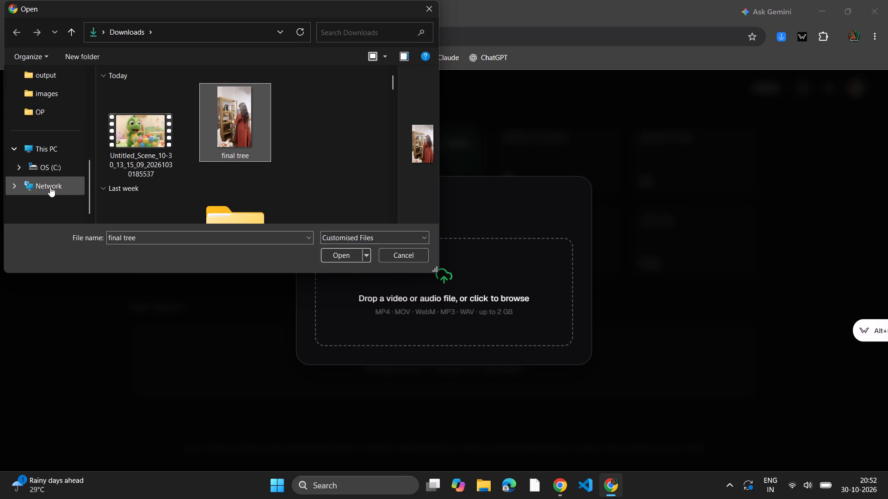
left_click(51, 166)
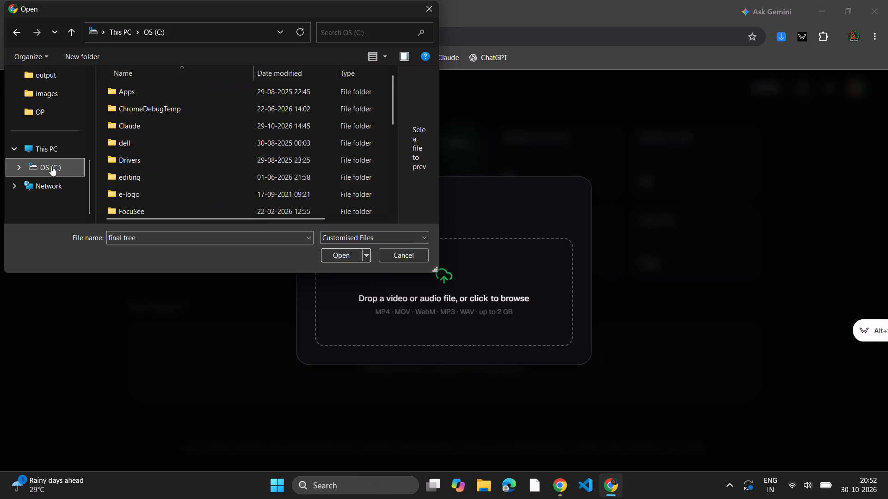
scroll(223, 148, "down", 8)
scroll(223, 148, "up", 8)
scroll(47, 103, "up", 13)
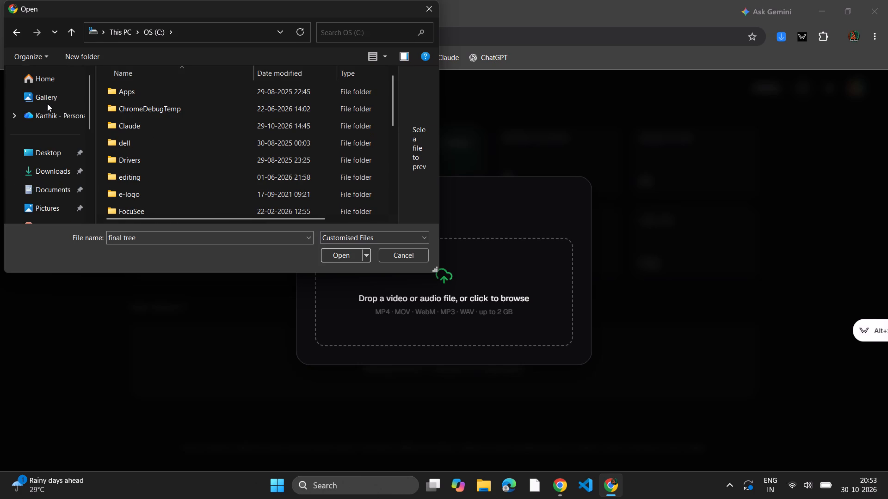
Load the video tree final -2 from the Desktop and create the project with the 9:16 frame.
double_click(42, 156)
scroll(157, 164, "down", 9)
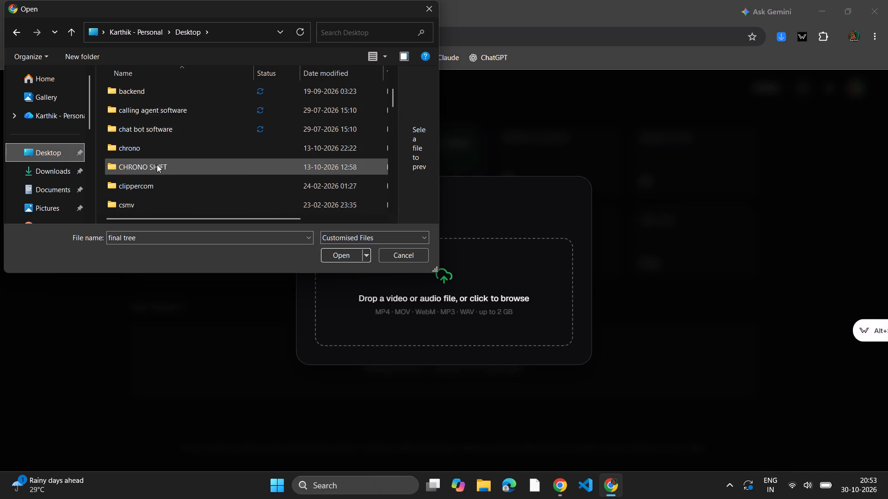
scroll(157, 164, "down", 20)
scroll(157, 164, "down", 20)
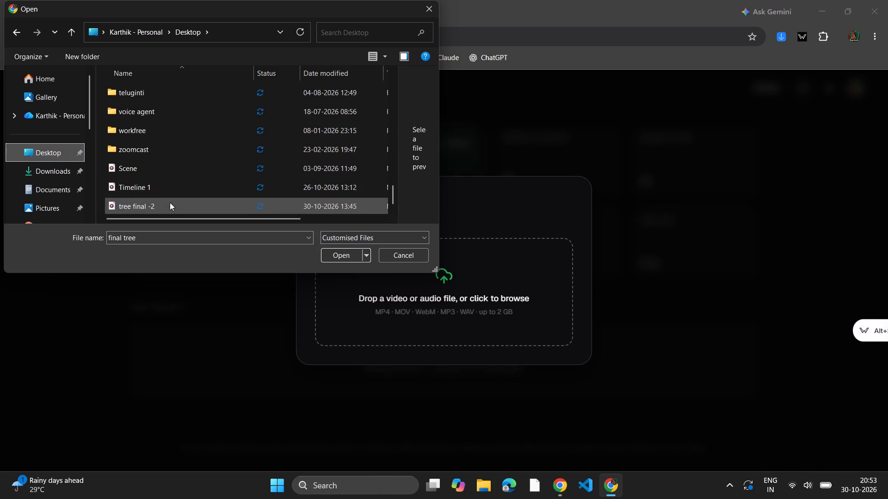
left_click(170, 204)
left_click(331, 260)
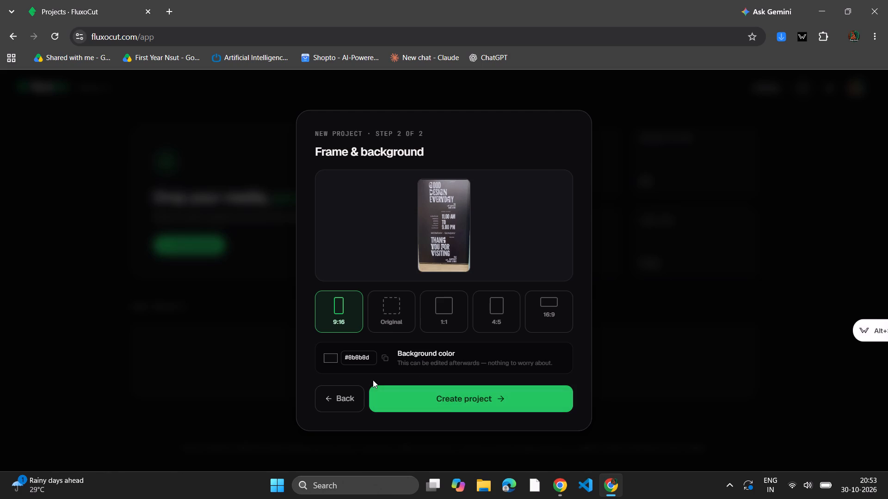
left_click(461, 403)
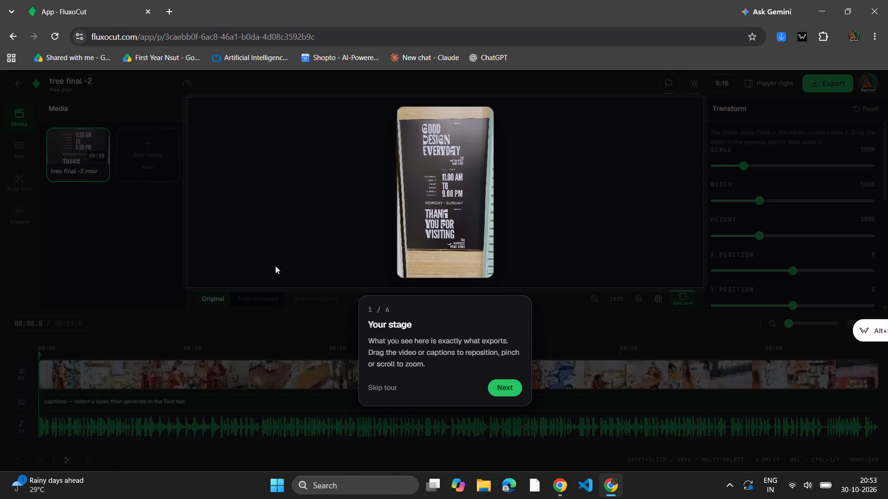
Go through all six stops of the introductory editor tour and finish it.
left_click(500, 387)
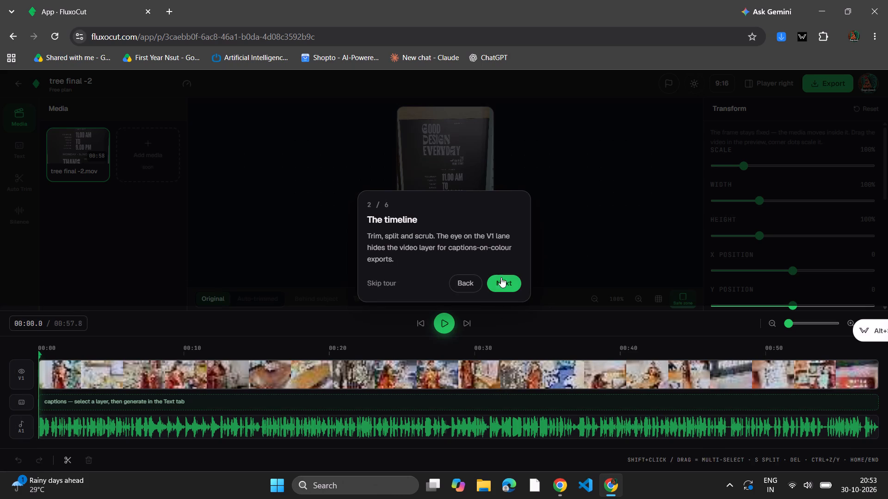
left_click(503, 284)
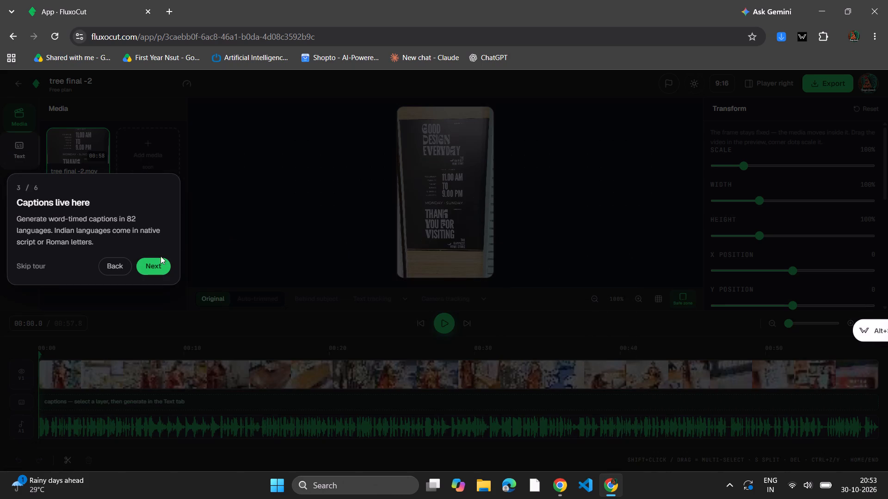
left_click(160, 262)
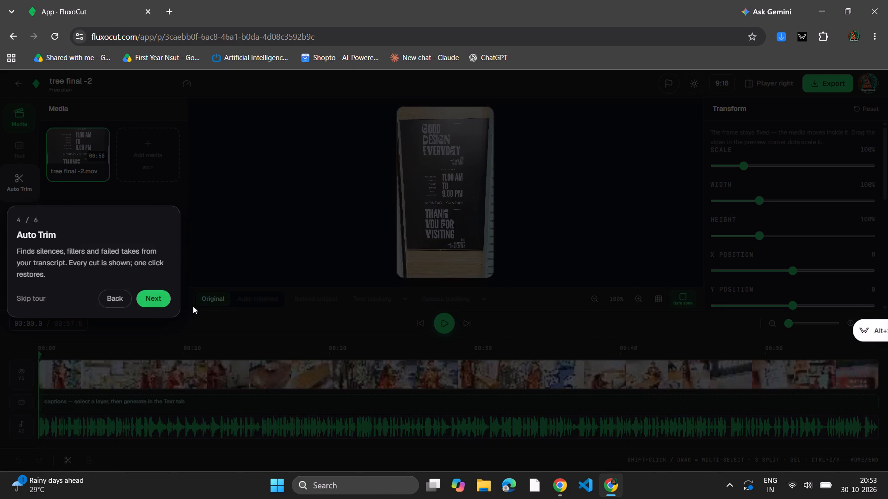
left_click(156, 305)
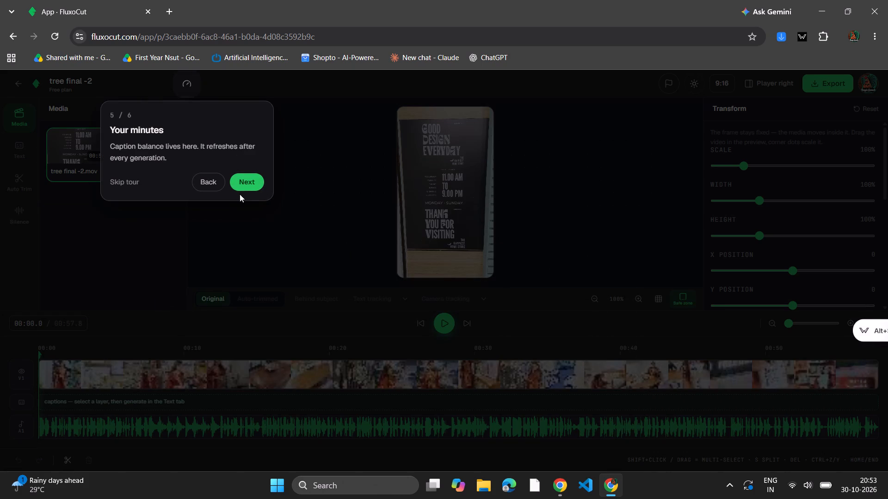
left_click(246, 184)
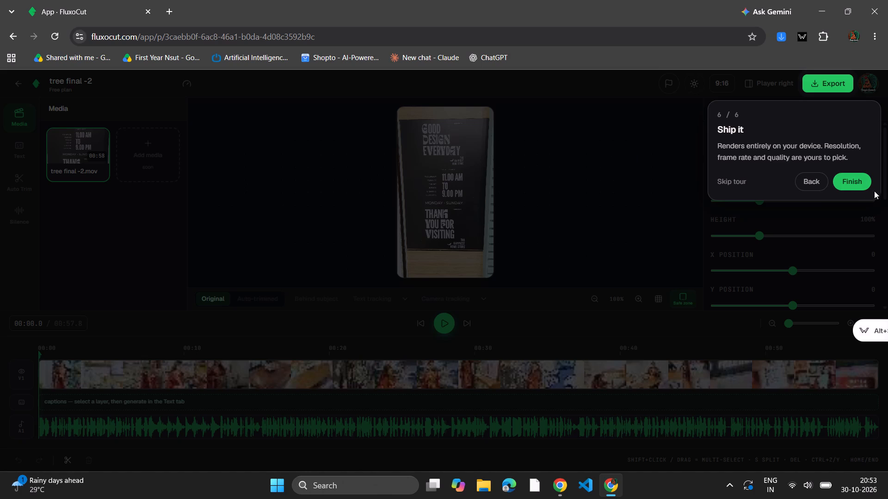
left_click(854, 183)
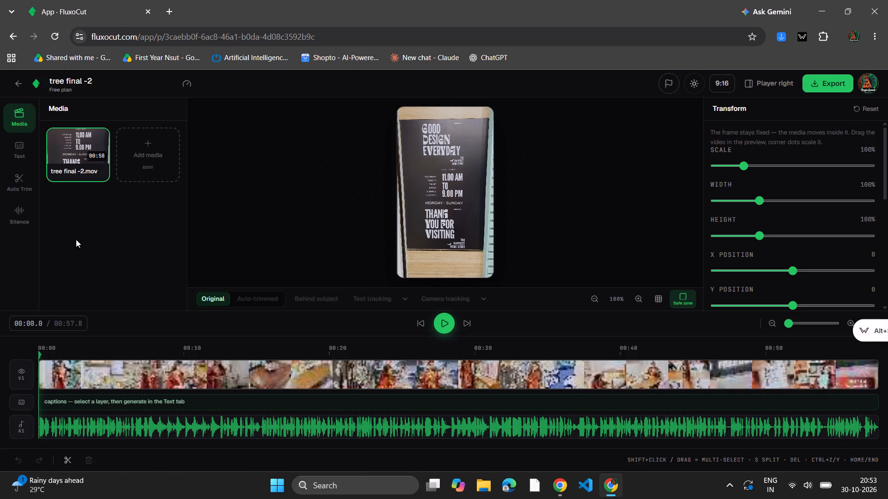
Set the spoken language for captions to English and select the tree final -2 video layer on the timeline.
left_click(74, 157)
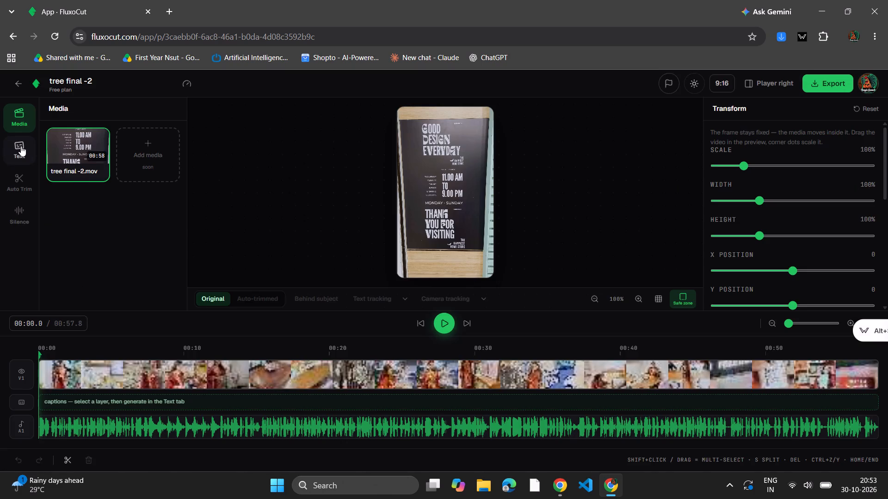
left_click(21, 146)
left_click(98, 201)
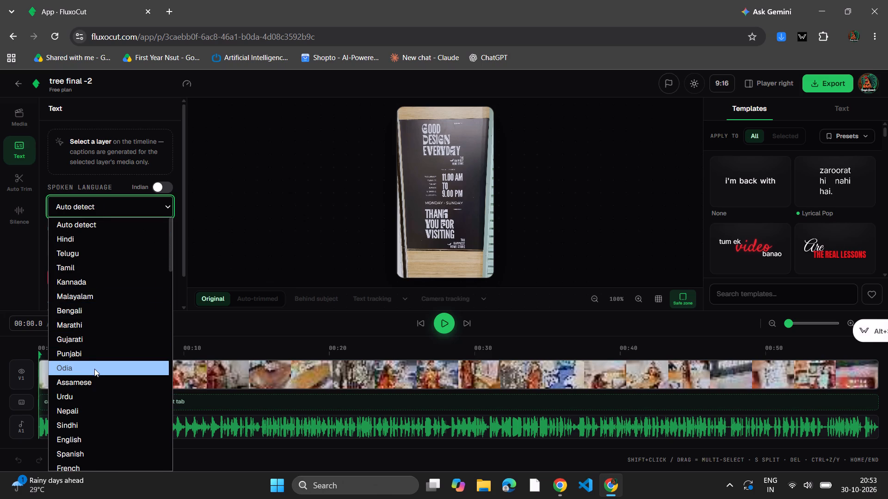
left_click(95, 434)
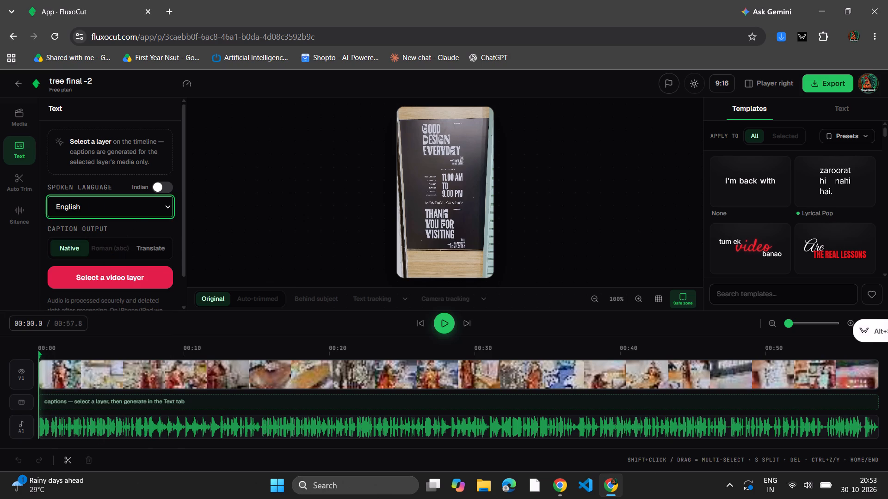
left_click(108, 369)
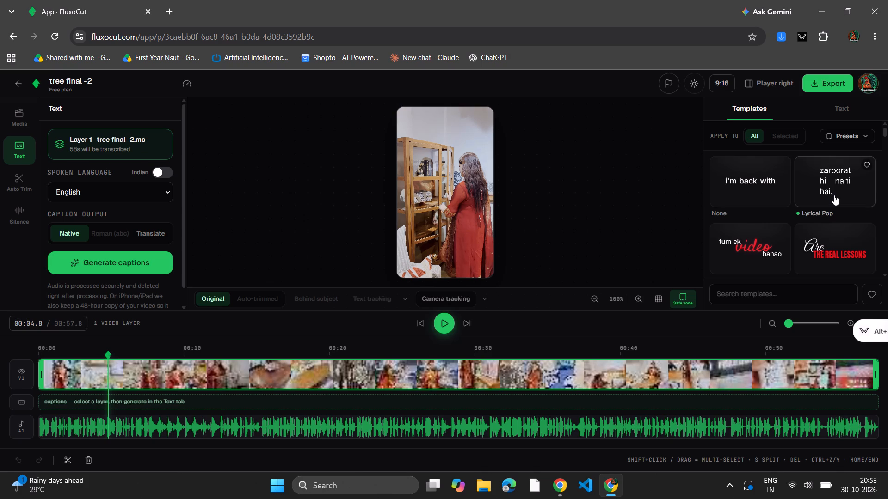
Choose the None template as the caption style.
scroll(834, 195, "down", 3)
scroll(834, 195, "up", 11)
left_click(764, 185)
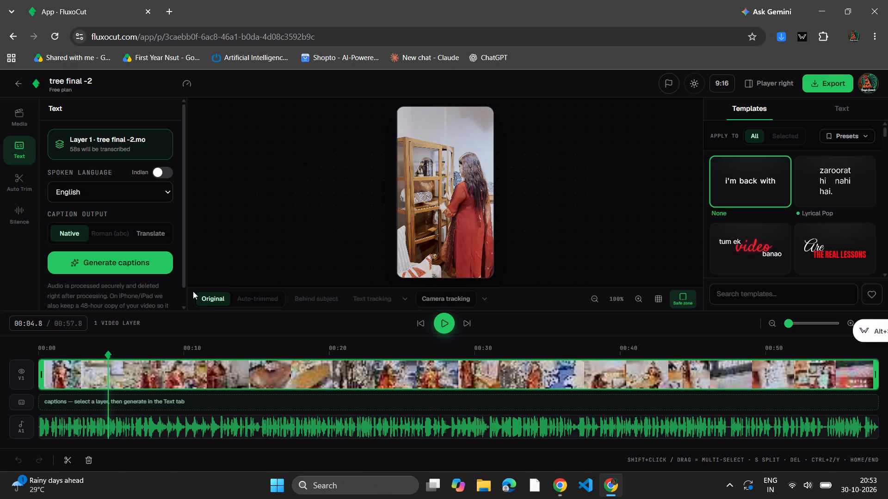
Generate English captions for the tree final -2 video layer.
left_click(131, 272)
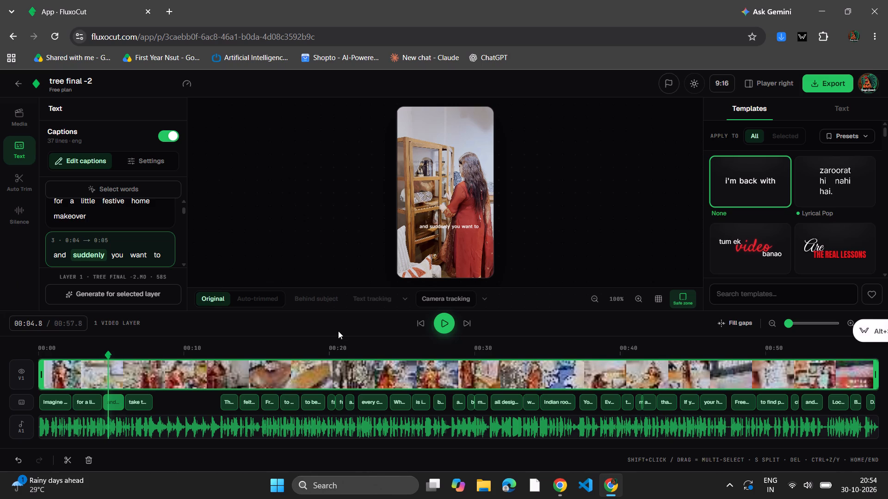
Play the captioned video from the beginning to check the captions.
left_click(51, 349)
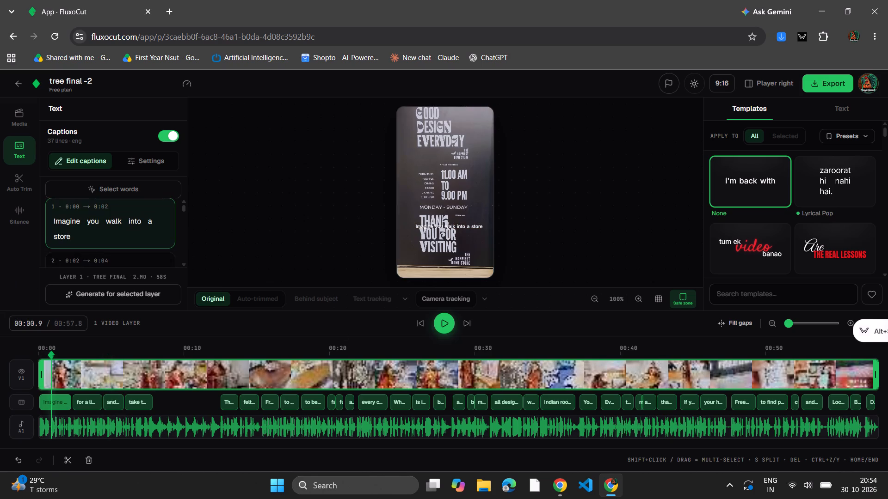
left_click(41, 347)
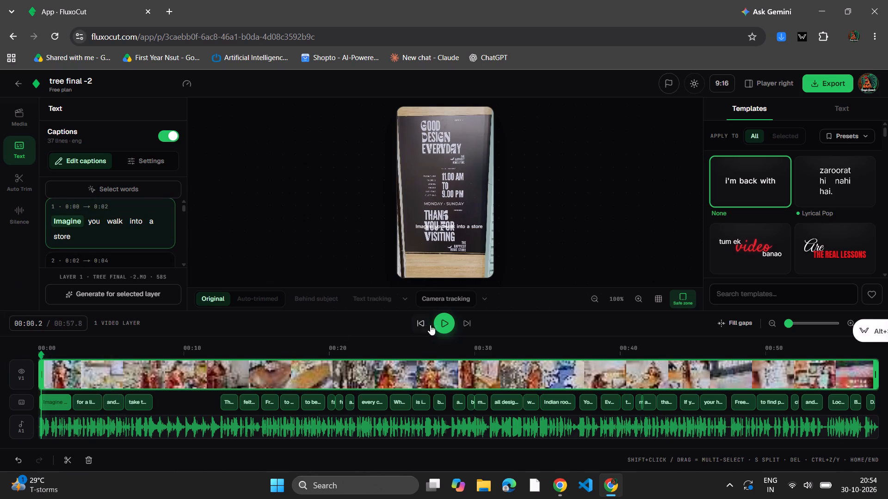
left_click(445, 324)
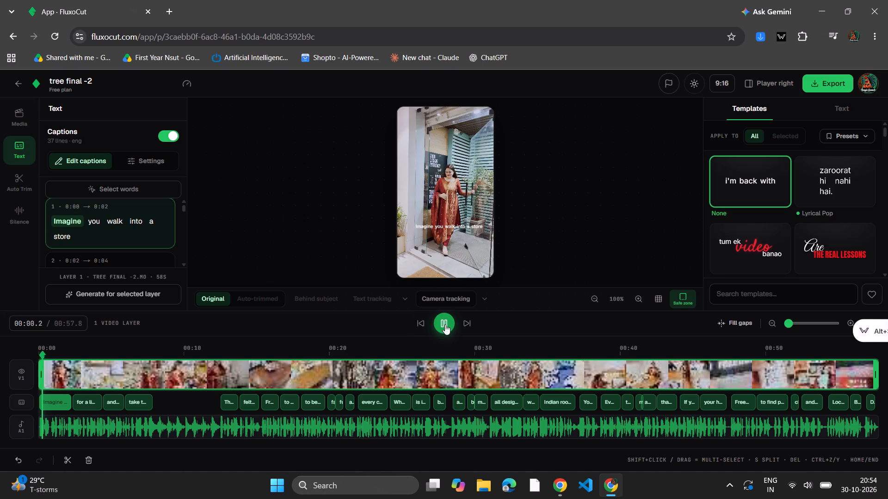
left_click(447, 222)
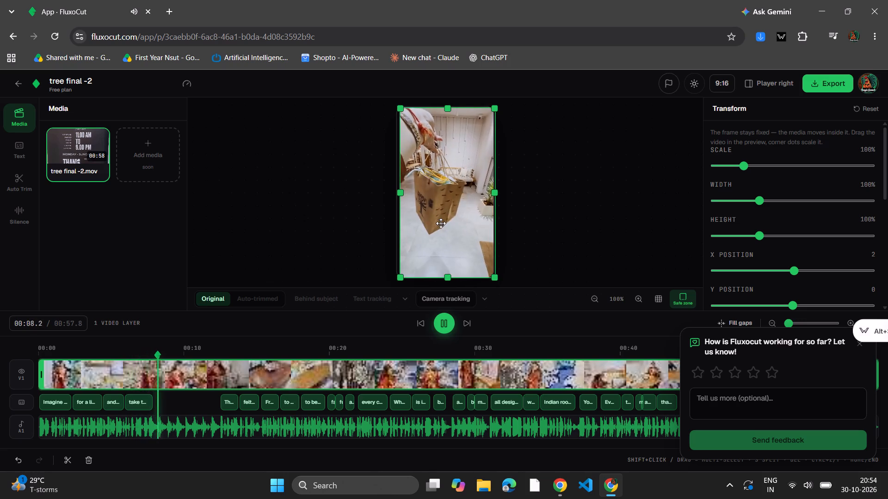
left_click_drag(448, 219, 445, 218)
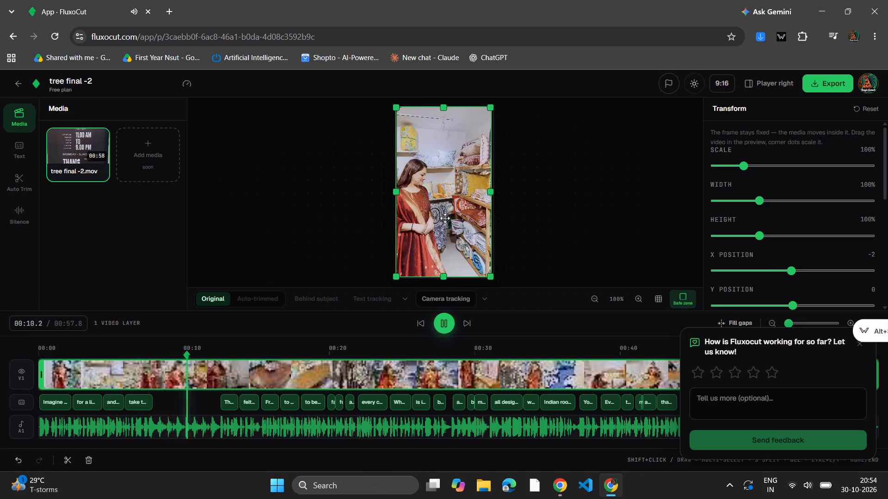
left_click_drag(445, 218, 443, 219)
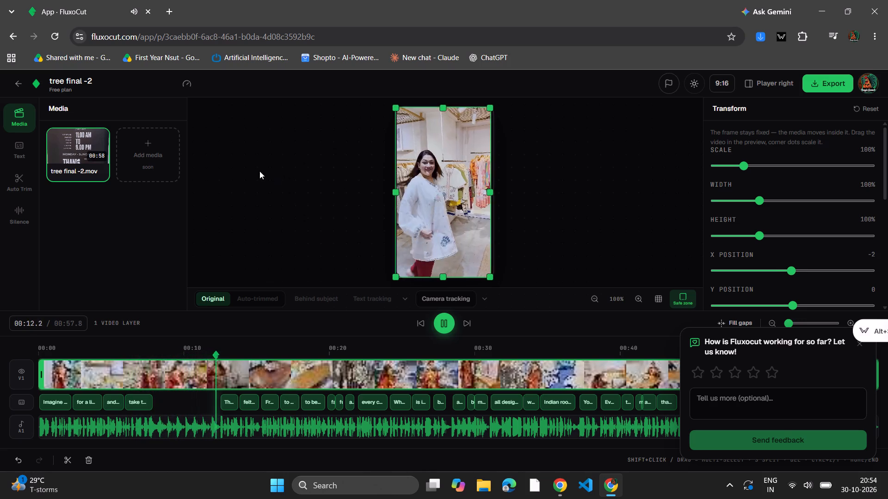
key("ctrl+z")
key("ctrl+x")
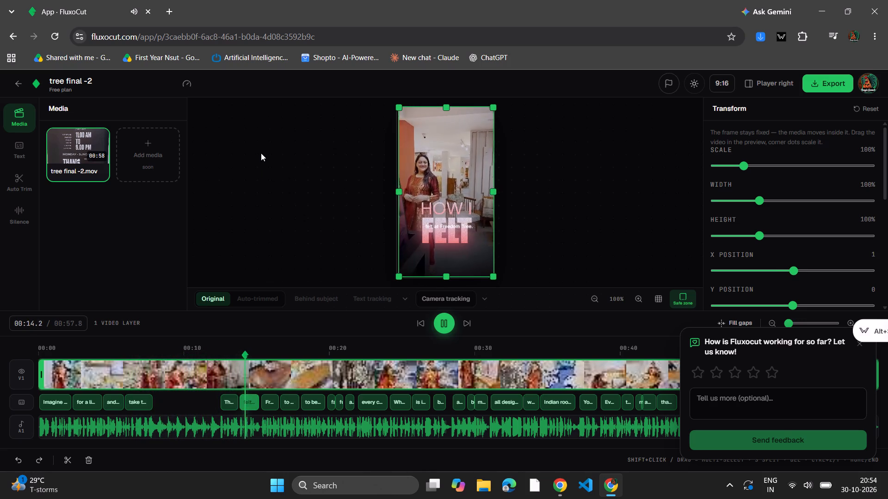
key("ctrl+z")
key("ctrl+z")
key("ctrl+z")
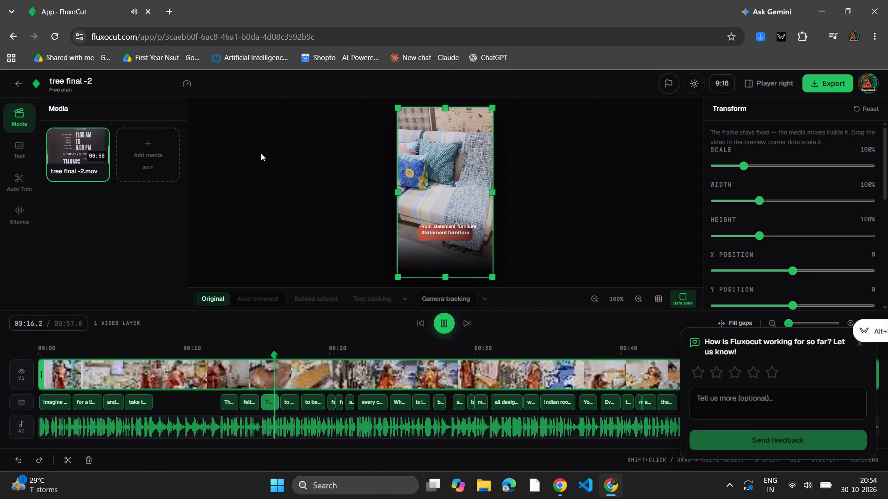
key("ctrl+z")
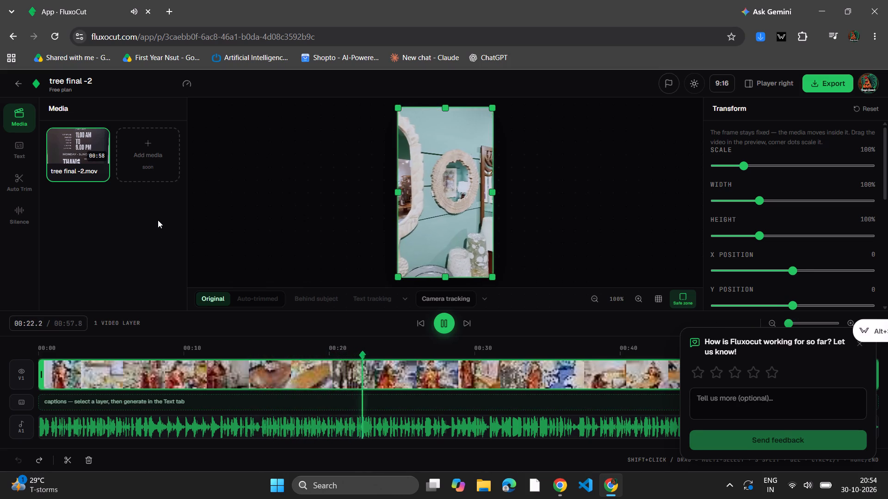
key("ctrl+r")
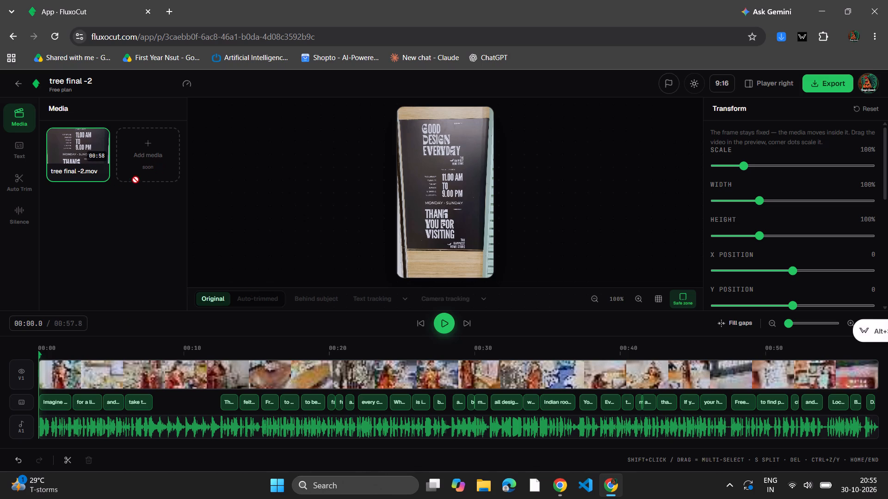
Return to the caption editor and play the first few seconds to review the caption lines.
left_click(30, 150)
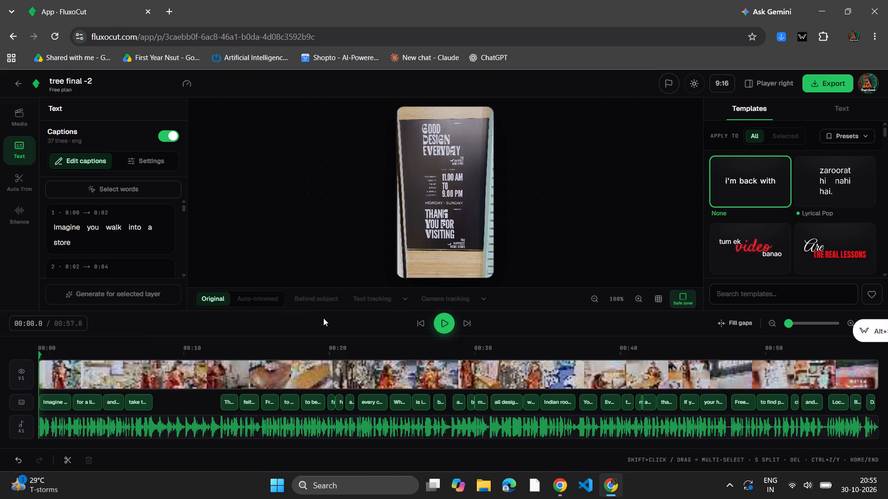
left_click(445, 325)
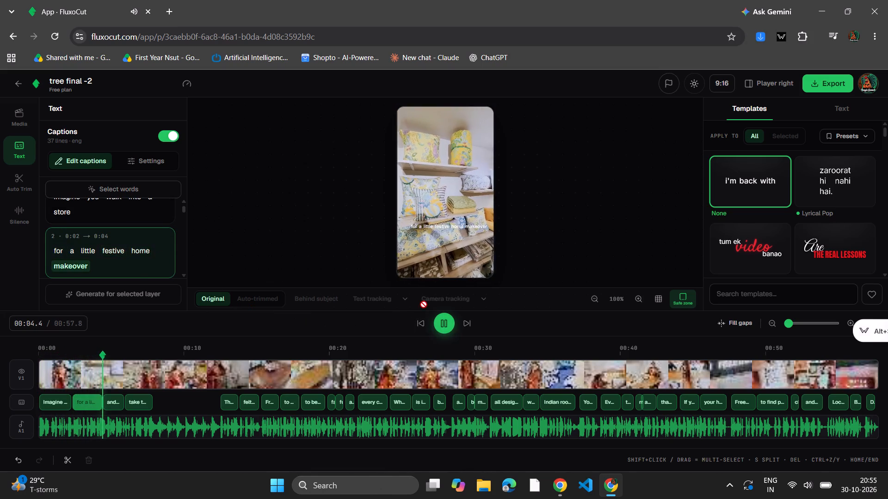
left_click(446, 329)
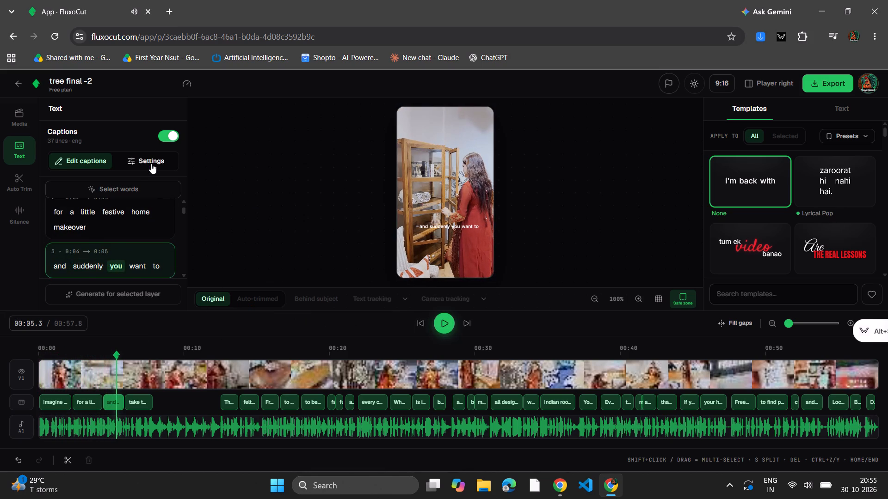
Set the maximum number of words per caption to 4 in the caption settings.
left_click(151, 164)
double_click(130, 187)
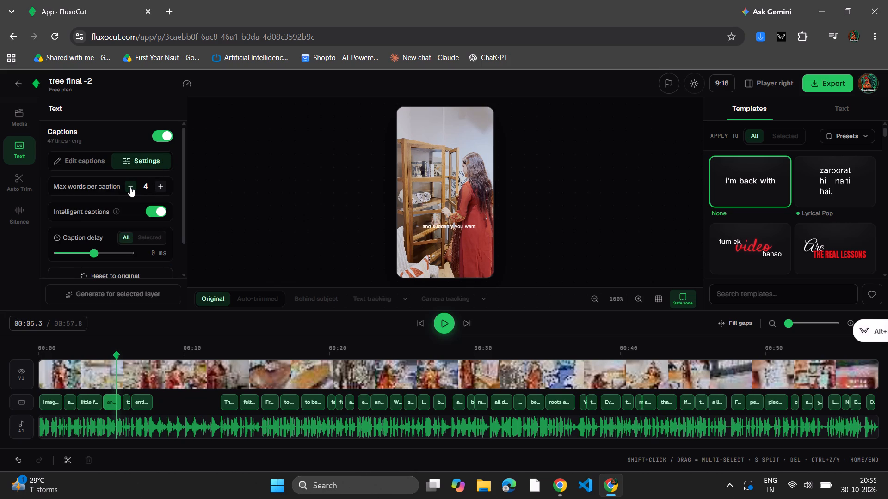
left_click(130, 187)
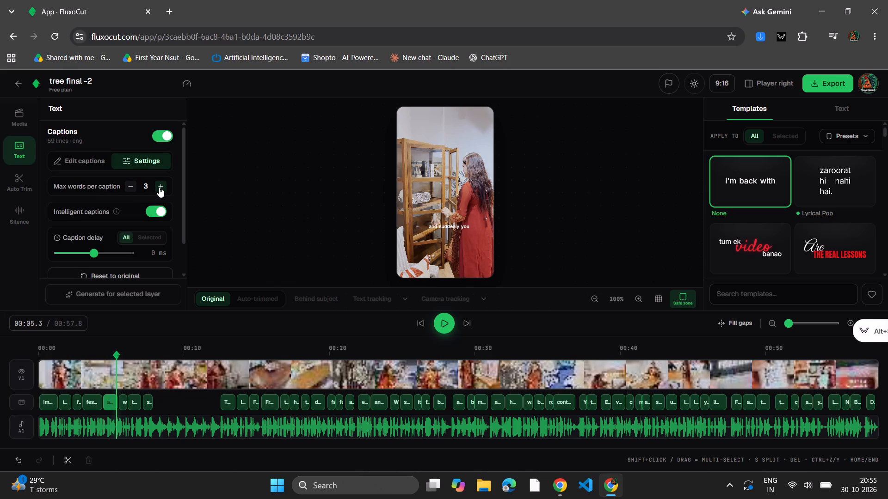
left_click(159, 187)
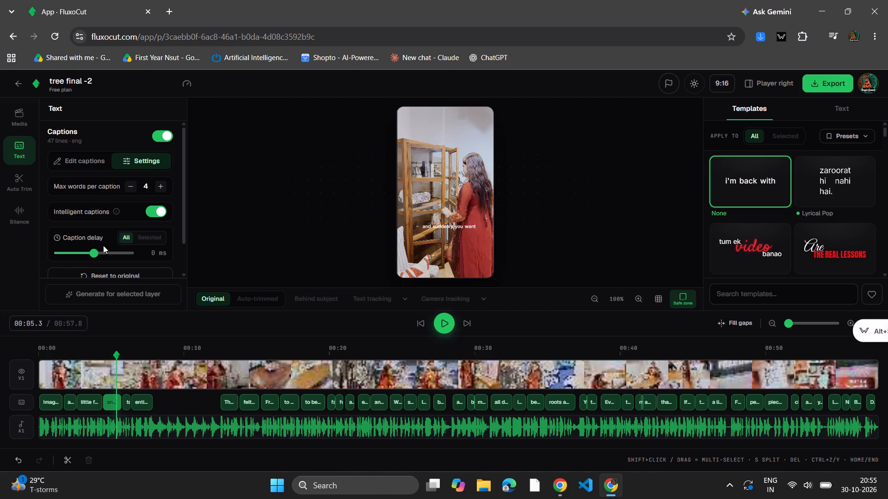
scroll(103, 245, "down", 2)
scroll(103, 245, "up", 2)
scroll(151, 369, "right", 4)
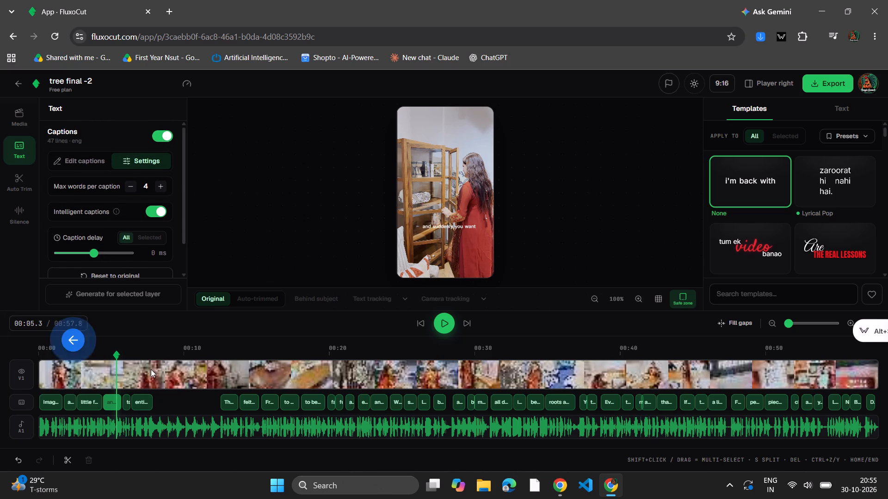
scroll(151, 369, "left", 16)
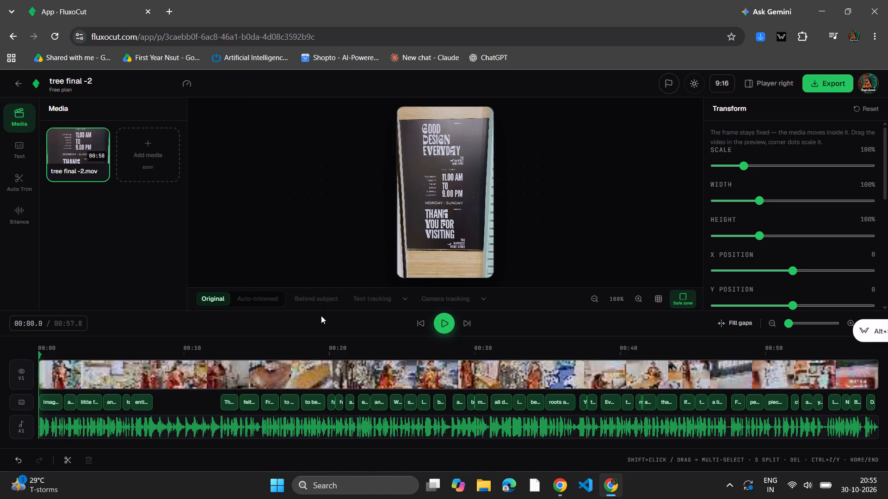
Play the video and move the captions slightly lower in the frame, centred horizontally.
left_click(450, 325)
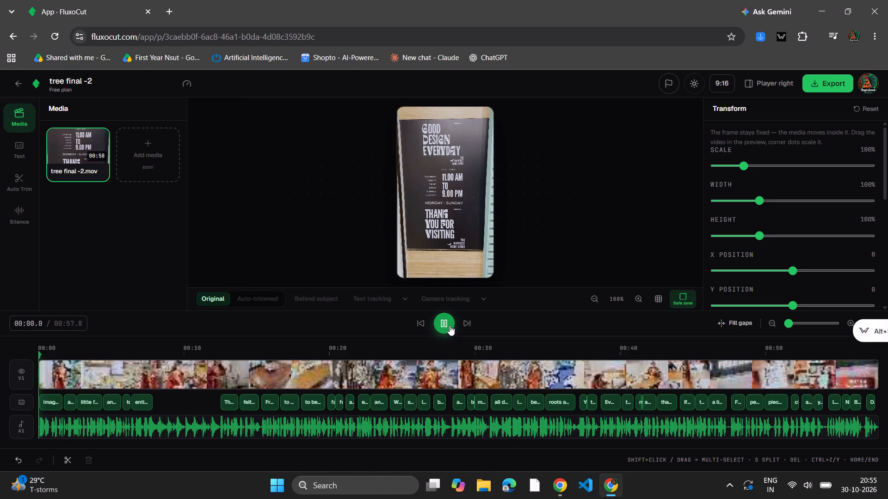
left_click(16, 158)
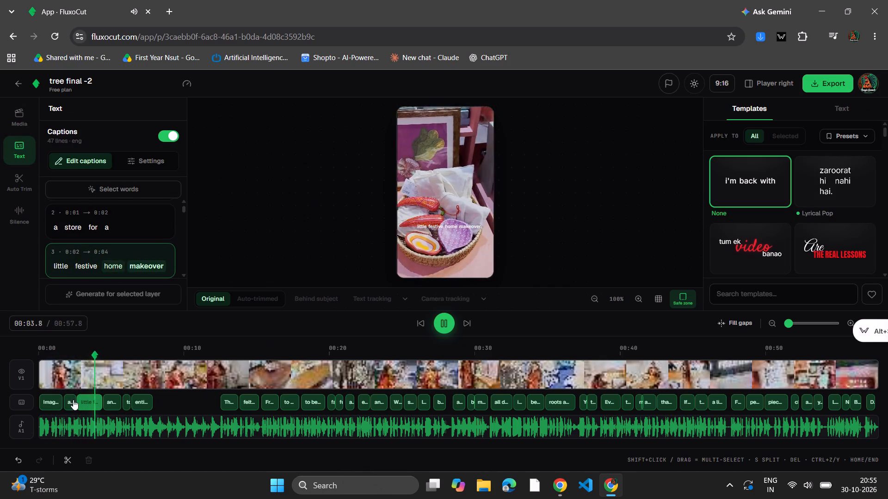
left_click(452, 227)
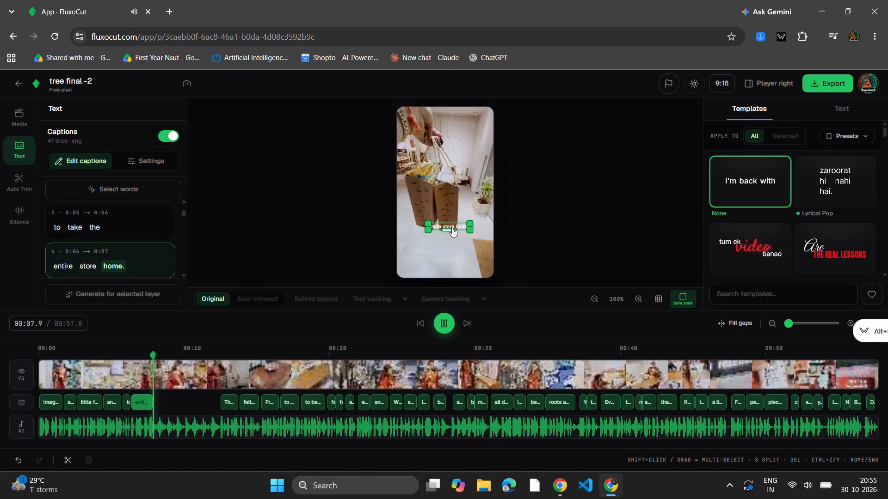
left_click(452, 227)
left_click(452, 227)
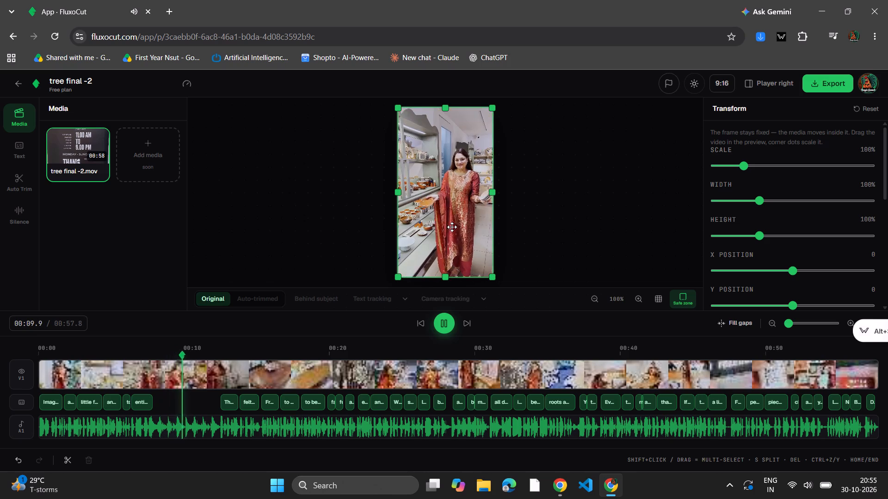
left_click(141, 408)
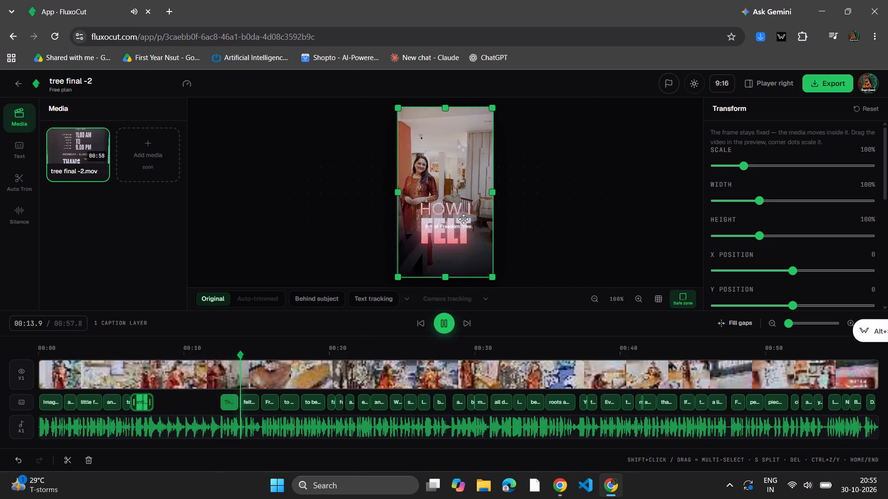
left_click(450, 227)
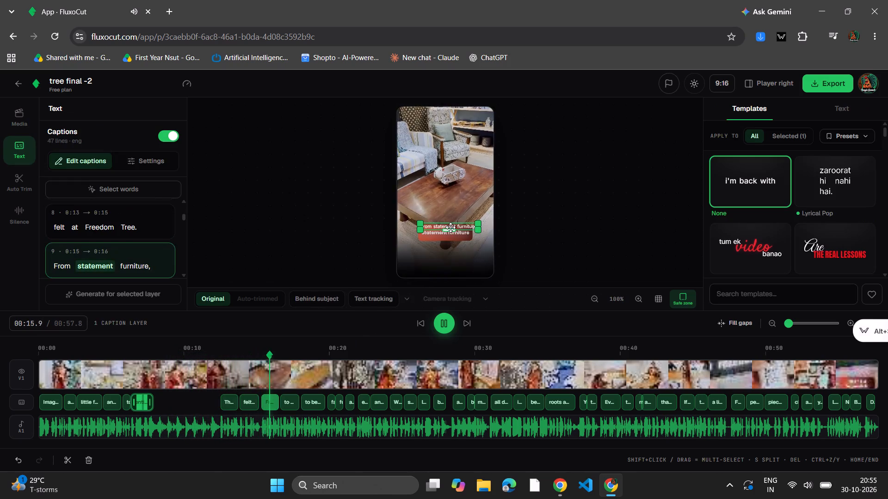
left_click_drag(450, 227, 450, 245)
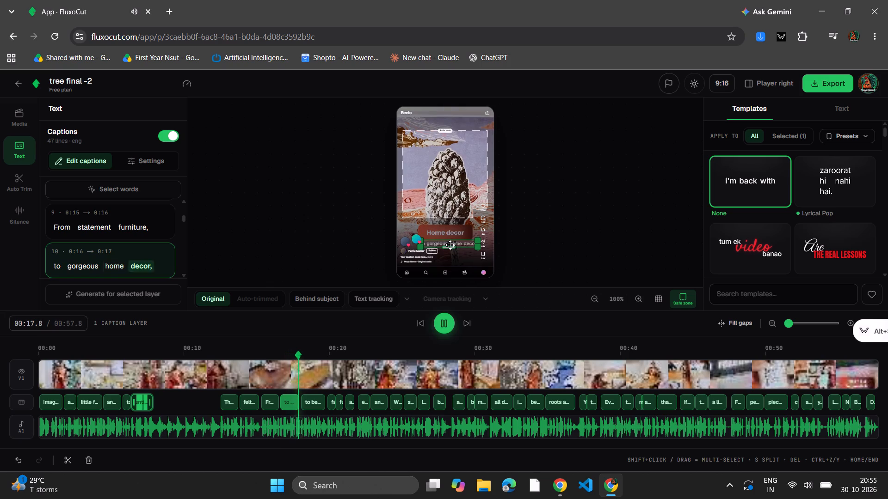
left_click_drag(450, 245, 447, 239)
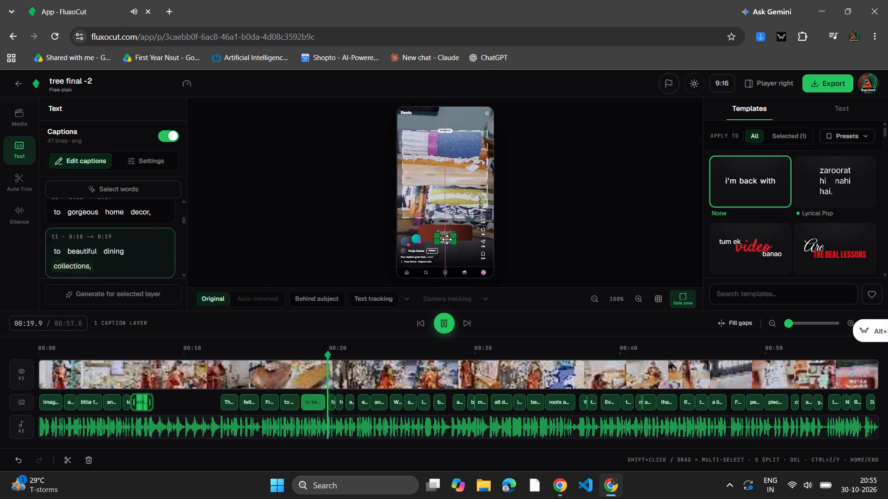
left_click_drag(447, 239, 447, 237)
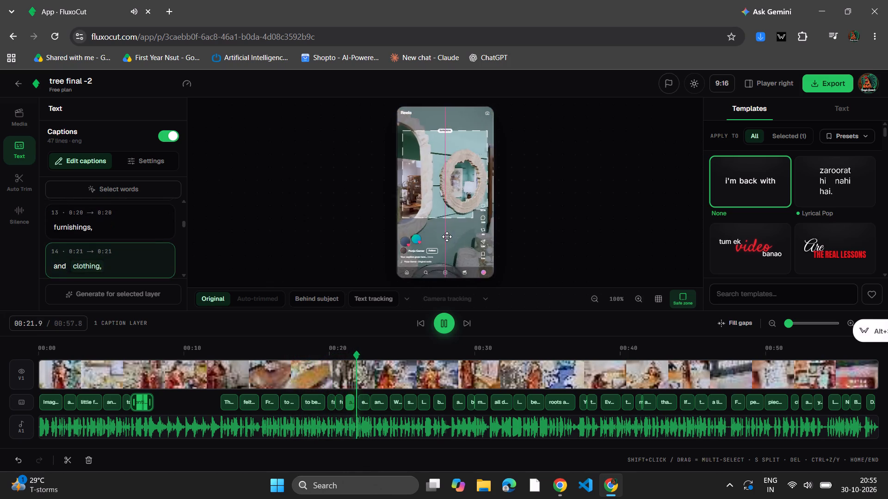
left_click_drag(447, 237, 447, 237)
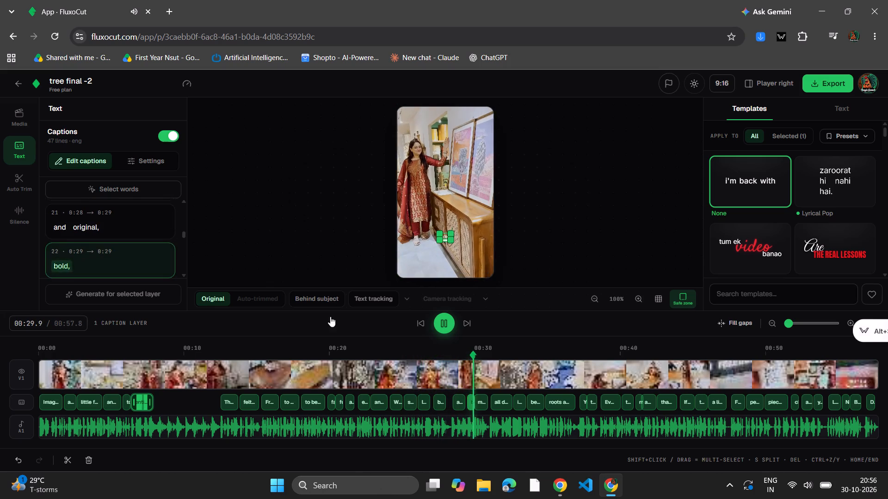
Play the video from the beginning and pause at about 15 seconds to check the captions against the on-screen titles.
left_click(43, 340)
key("space")
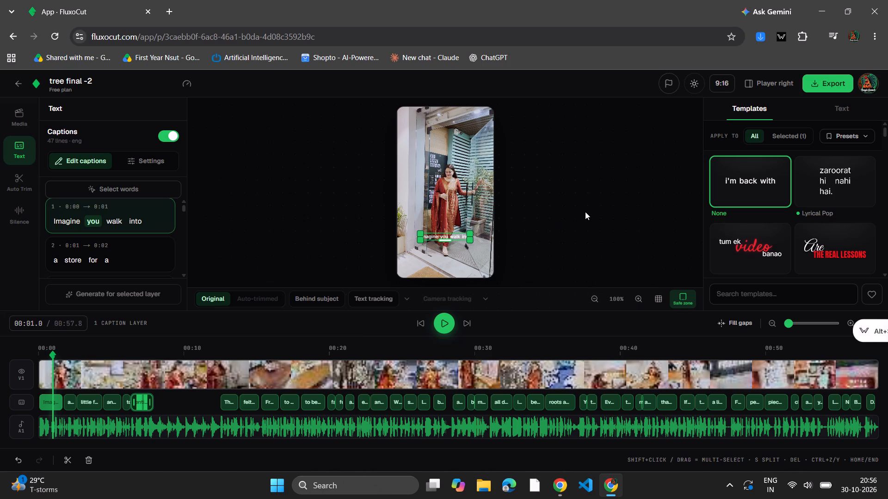
key("ctrl+f")
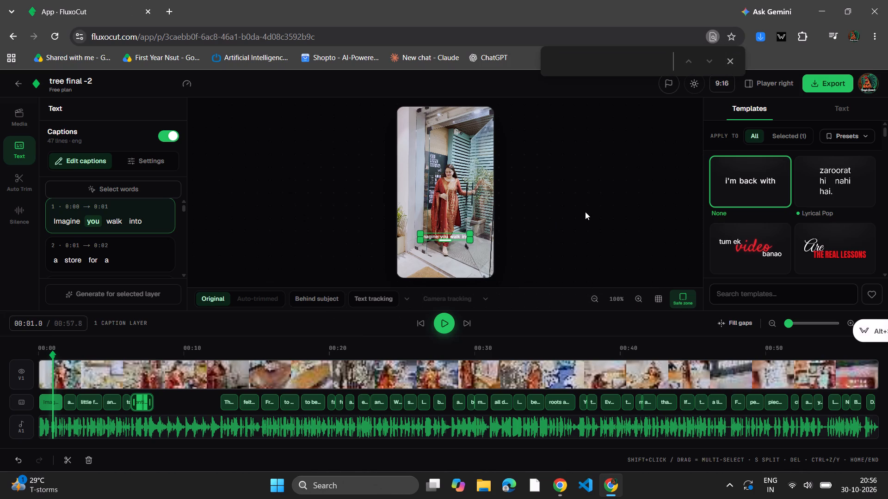
left_click(730, 60)
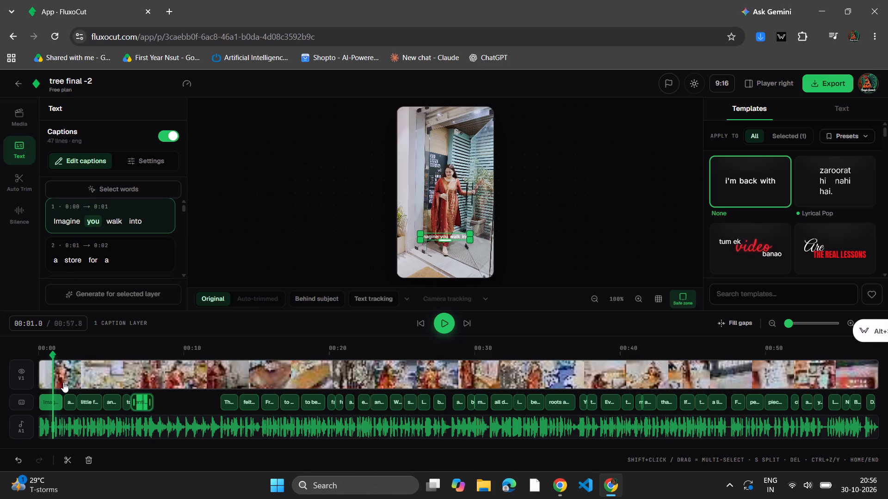
left_click(433, 319)
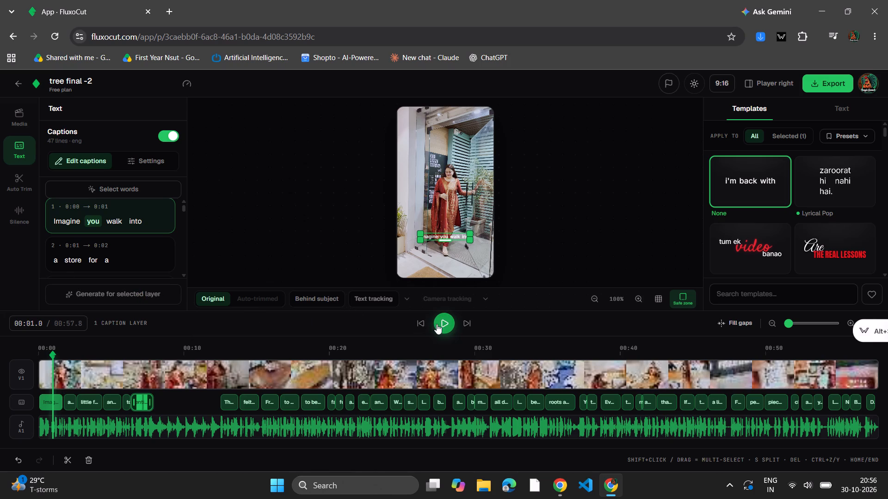
left_click(439, 323)
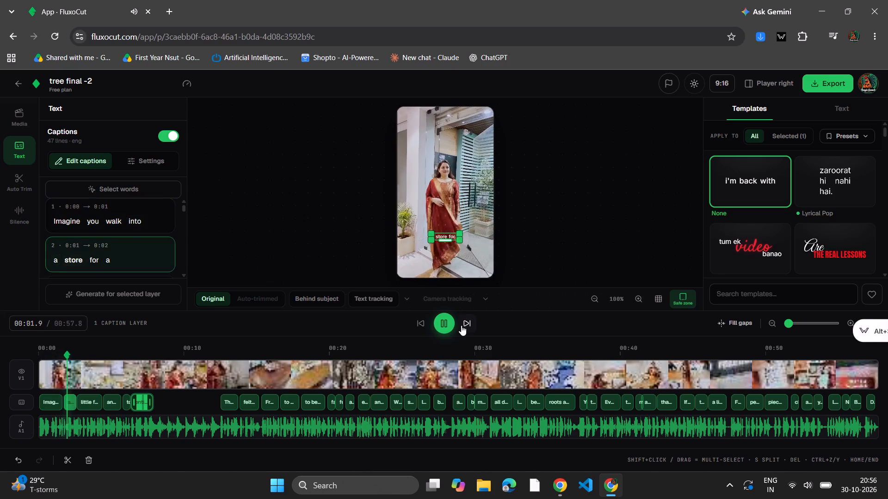
left_click(537, 250)
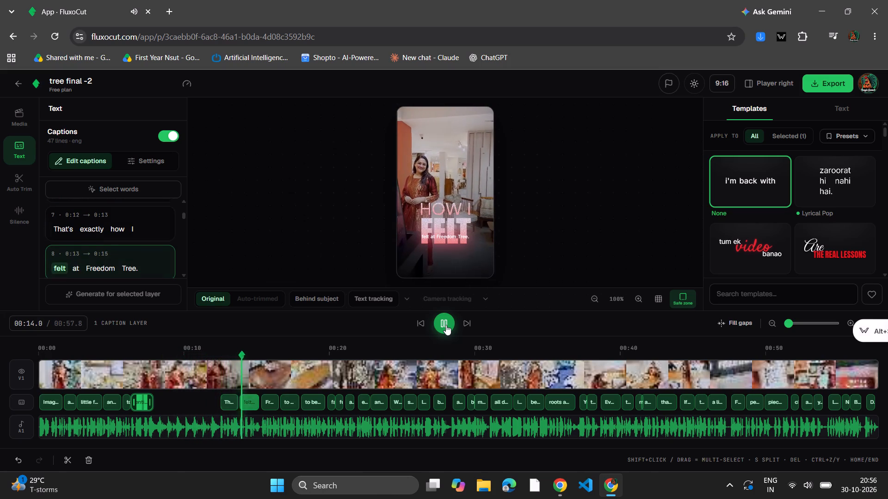
left_click(418, 336)
key("space")
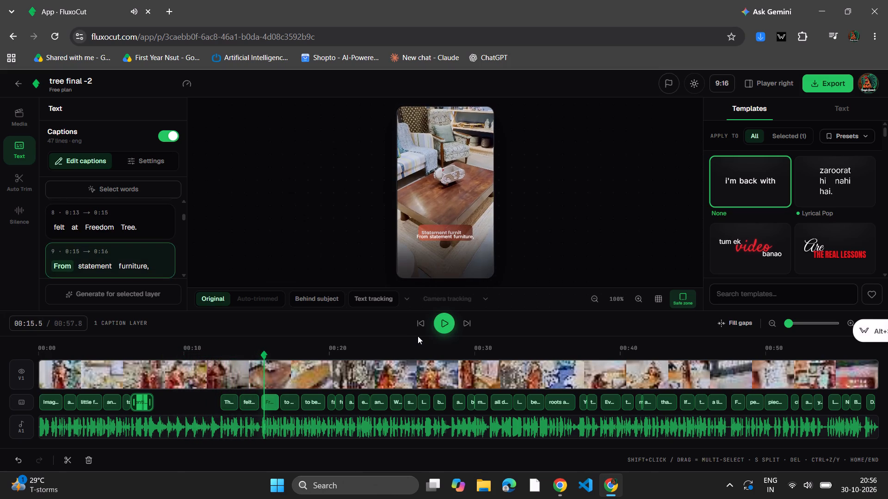
Look through the caption lines for the words spoken around the "How I felt" title.
left_click(227, 405)
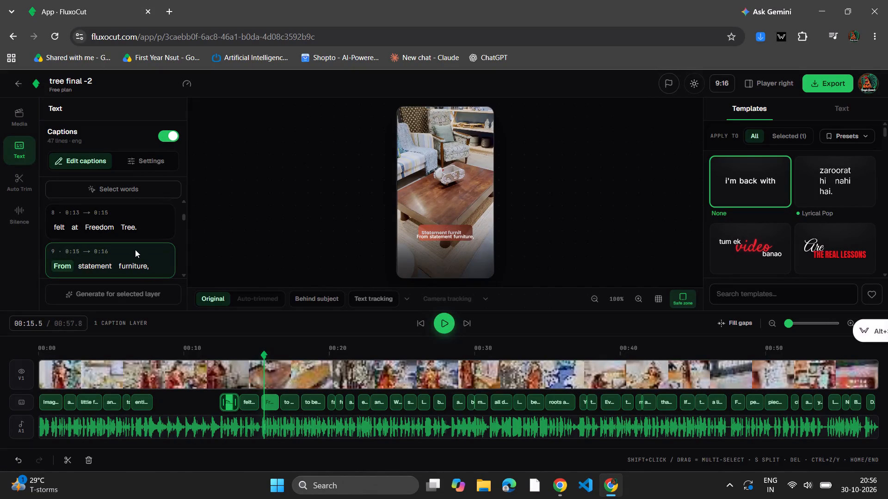
scroll(124, 227, "down", 3)
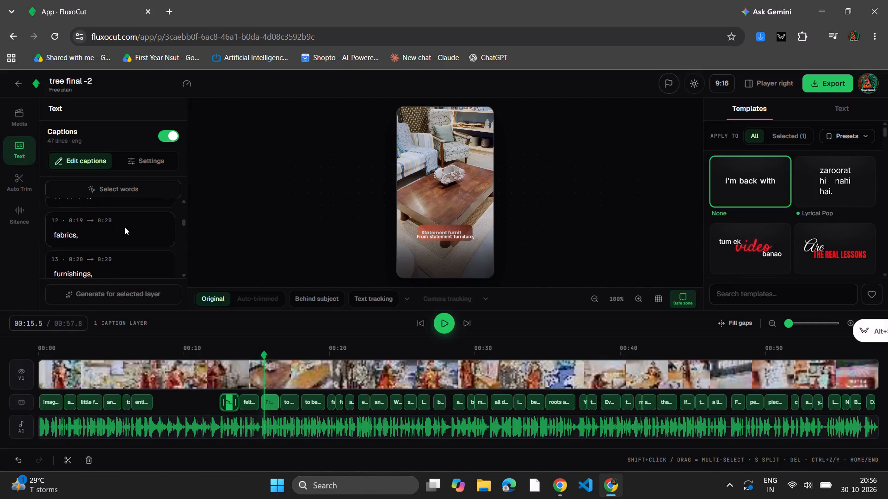
scroll(124, 227, "down", 7)
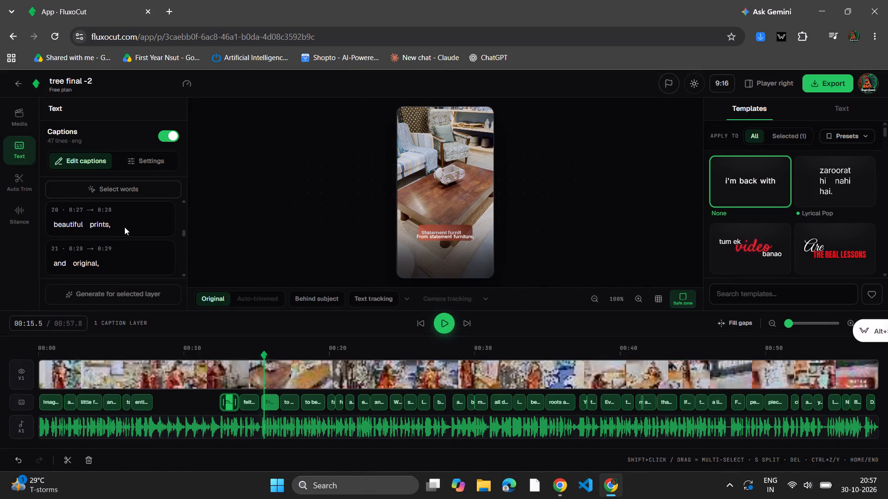
scroll(124, 227, "down", 1)
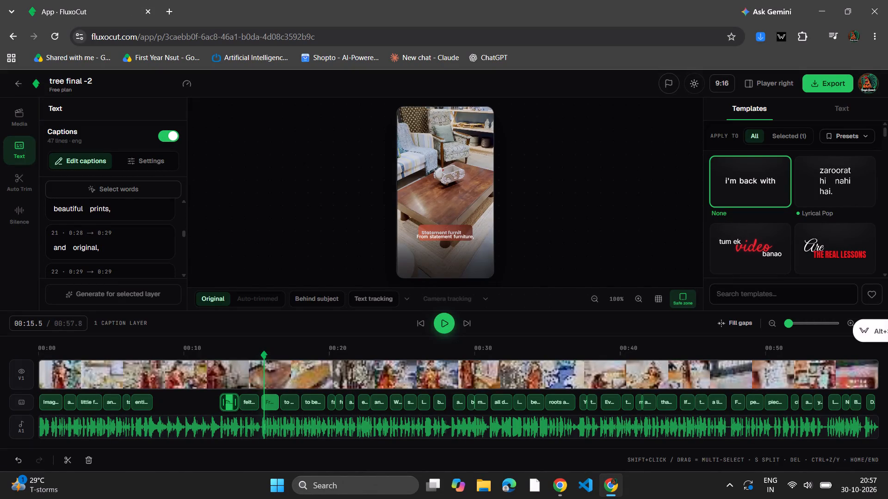
left_click(229, 404)
left_click(229, 404)
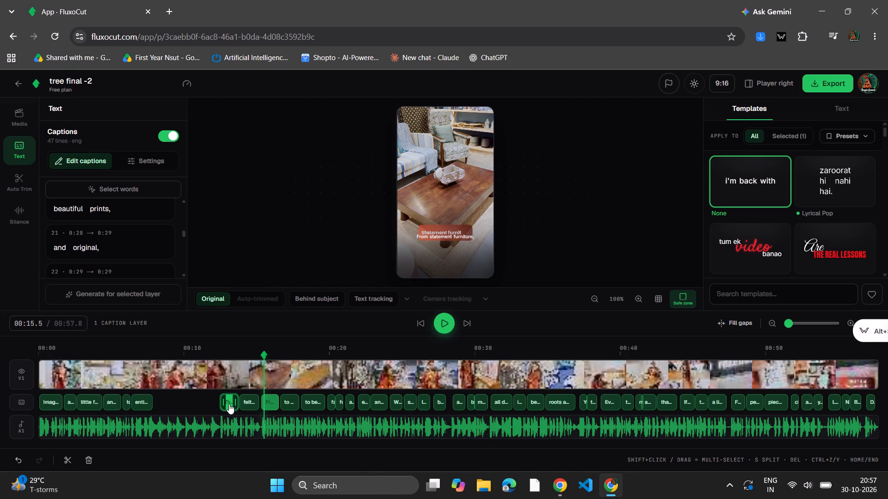
left_click(229, 404)
scroll(86, 245, "down", 4)
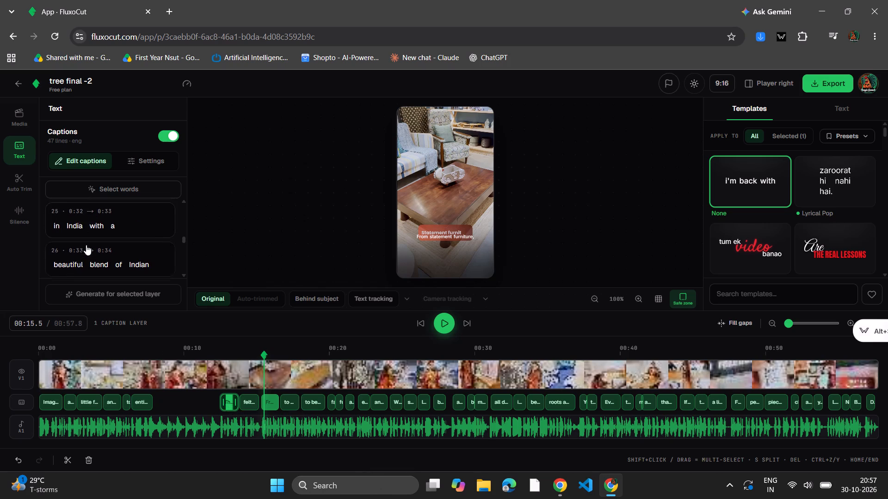
scroll(86, 245, "down", 2)
scroll(86, 245, "up", 1)
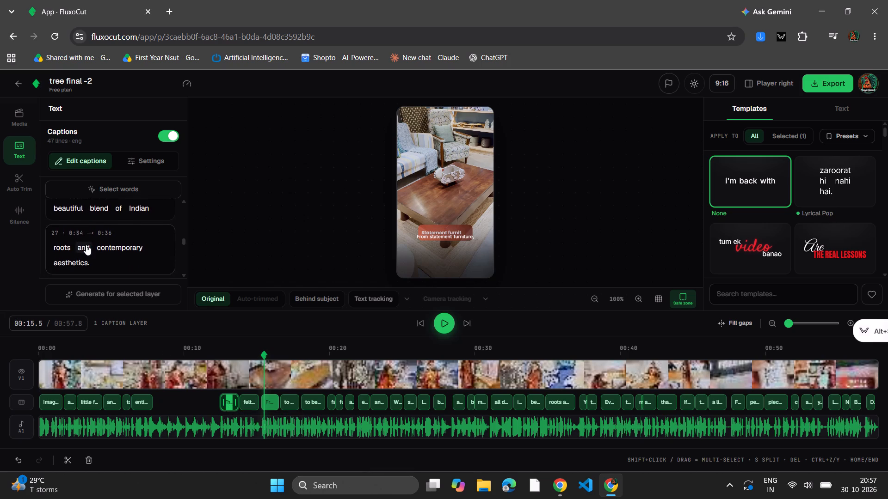
scroll(86, 245, "up", 1)
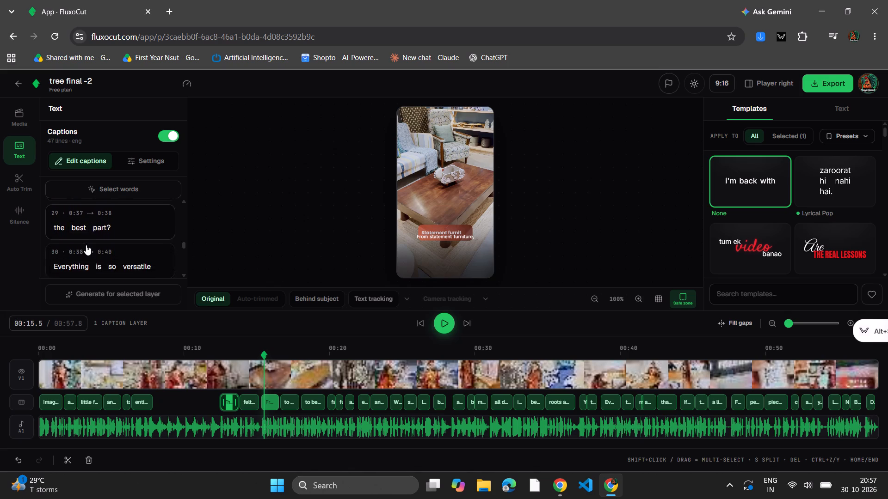
scroll(86, 245, "up", 1)
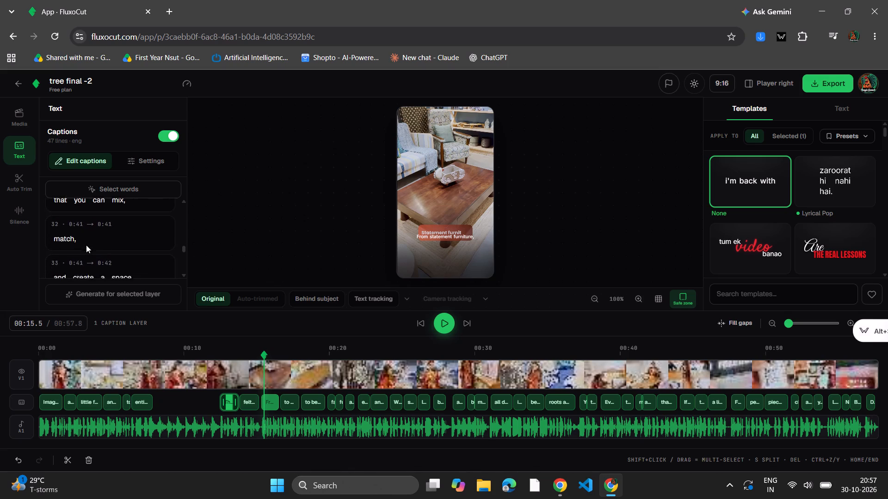
scroll(86, 245, "up", 2)
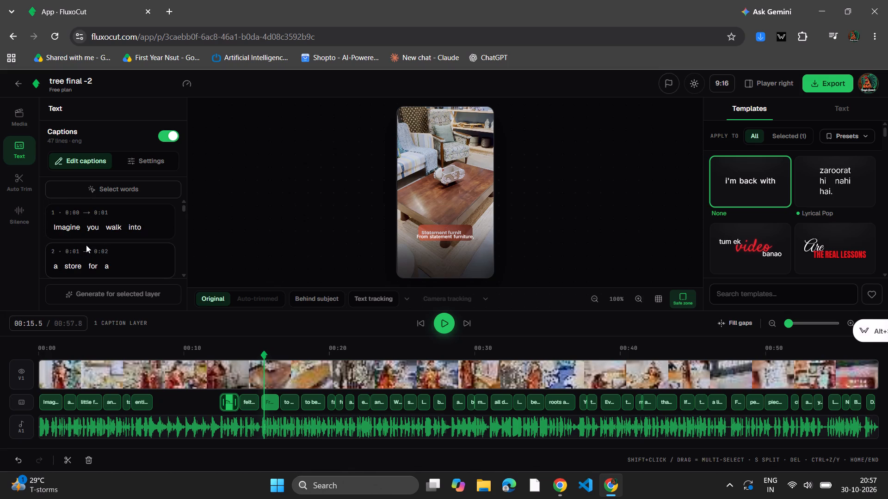
Delete the words "I" and "how" from caption line 7 and "felt" from caption line 8.
scroll(86, 245, "down", 3)
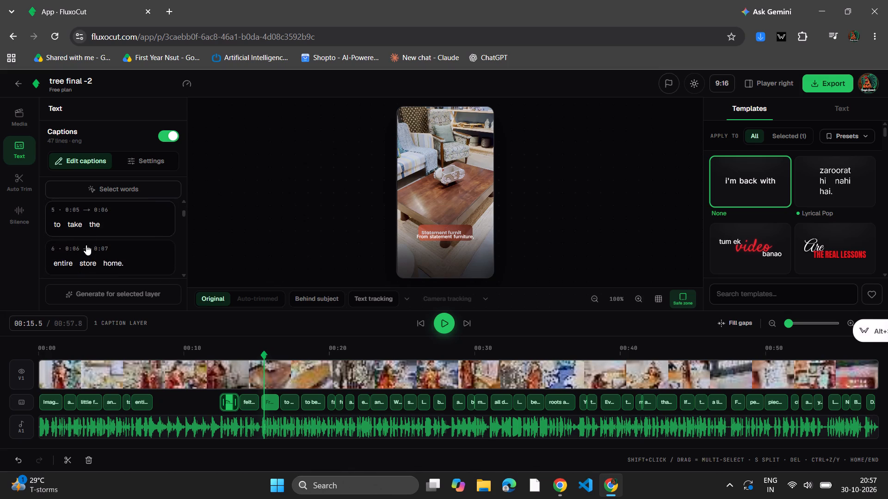
scroll(86, 245, "down", 1)
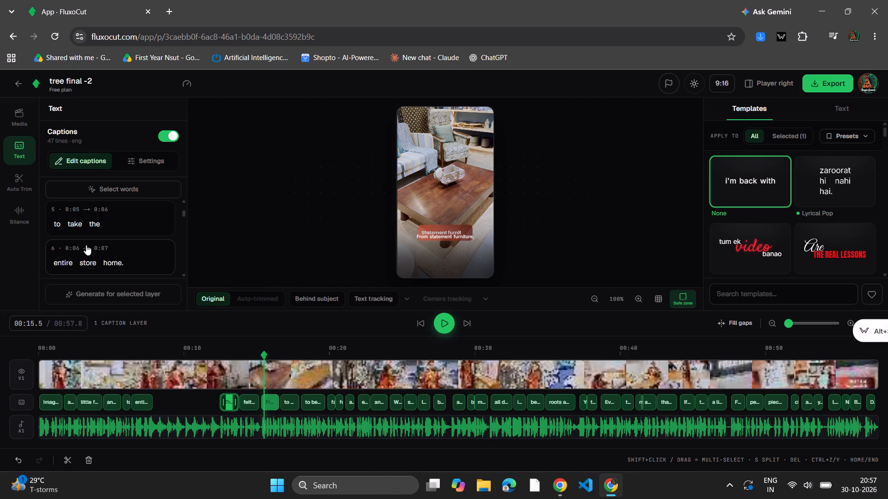
scroll(86, 245, "down", 2)
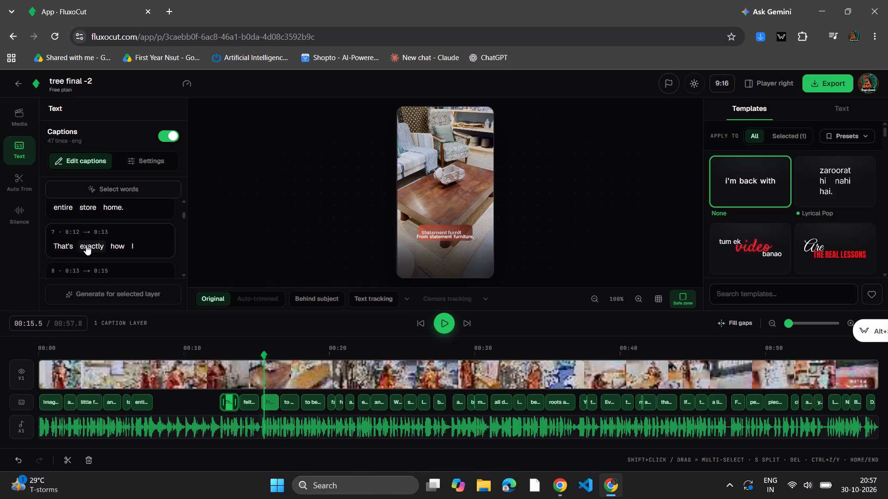
left_click(129, 249)
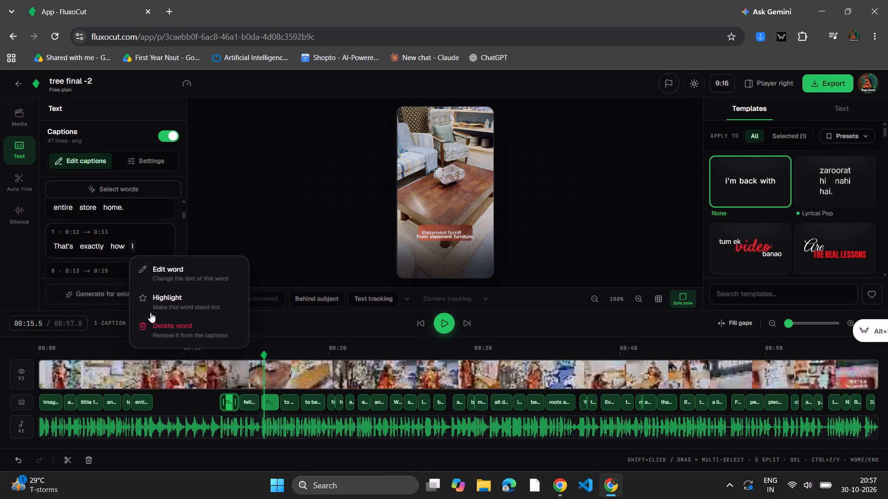
left_click(157, 326)
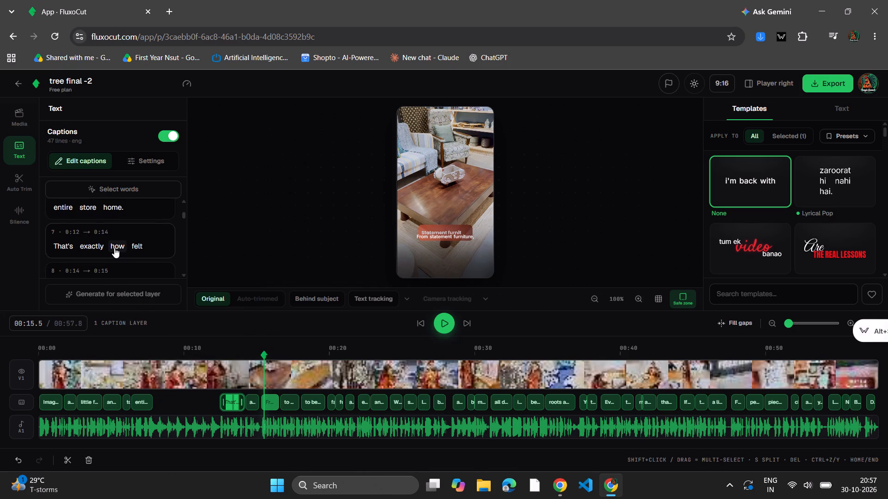
left_click(114, 248)
left_click(149, 334)
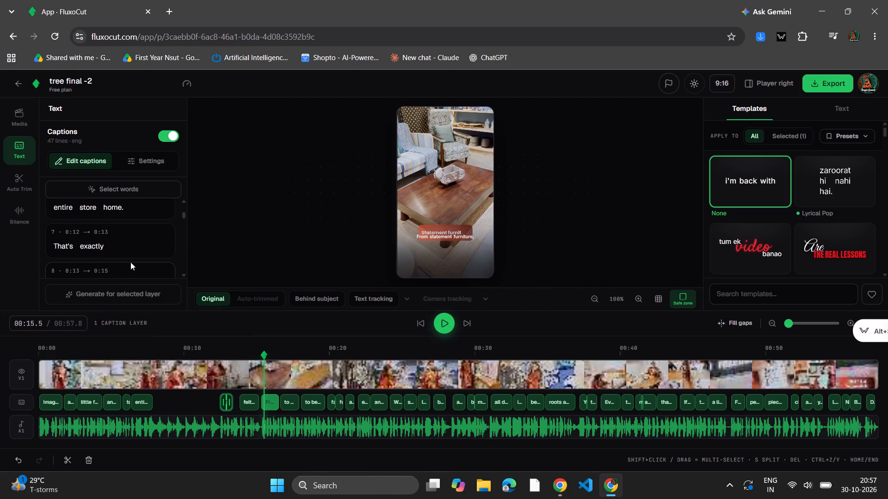
scroll(130, 262, "down", 1)
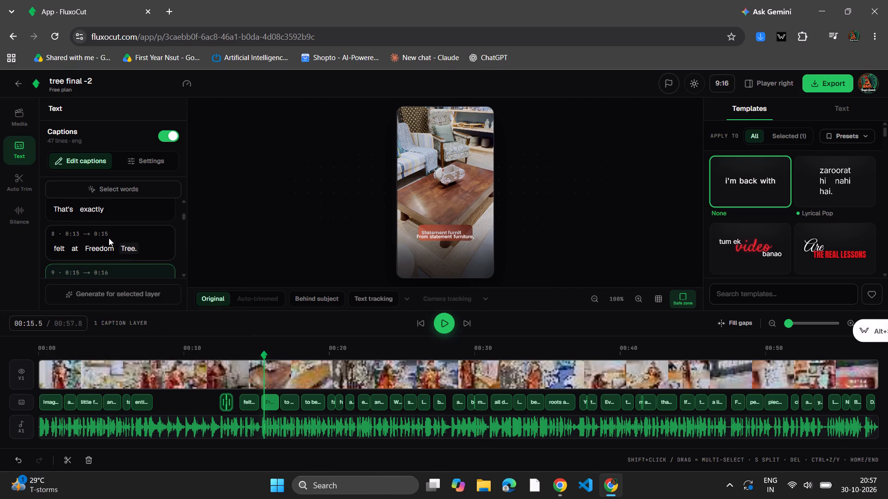
left_click(60, 249)
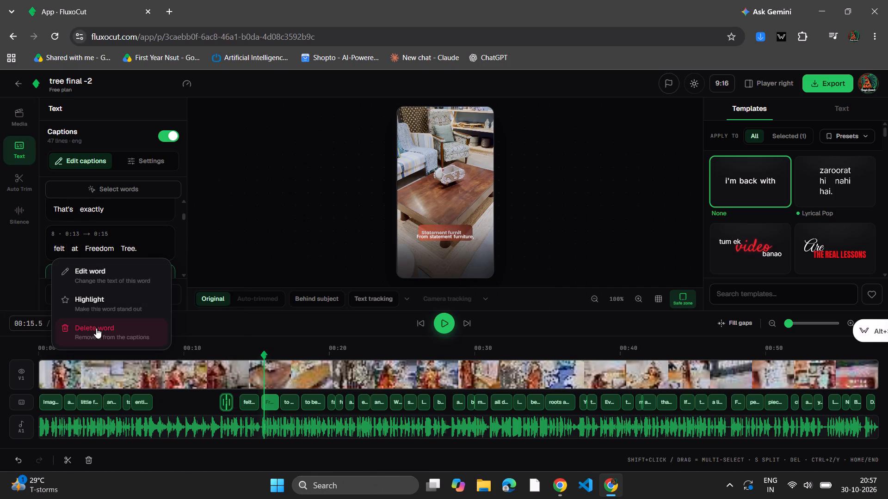
left_click(96, 328)
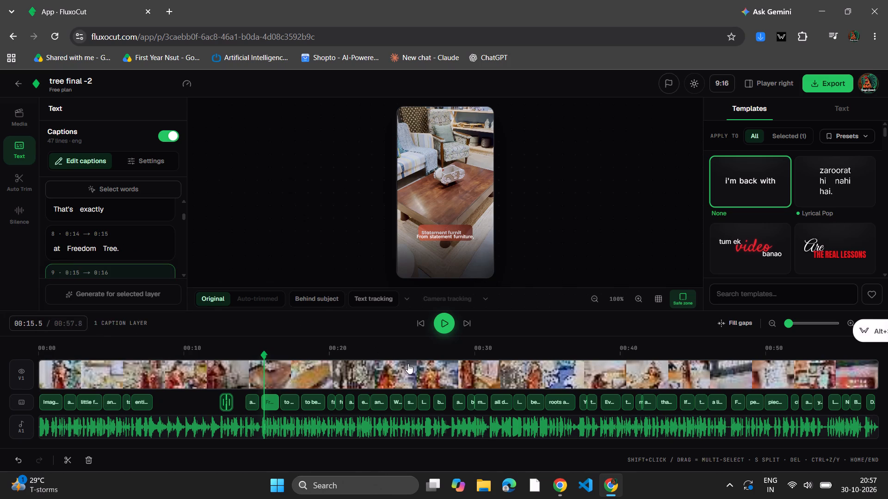
Replay the section from about 10 seconds and pause near 13.6 seconds to check the shortened captions around the "How I" title.
left_click(178, 343)
left_click(439, 320)
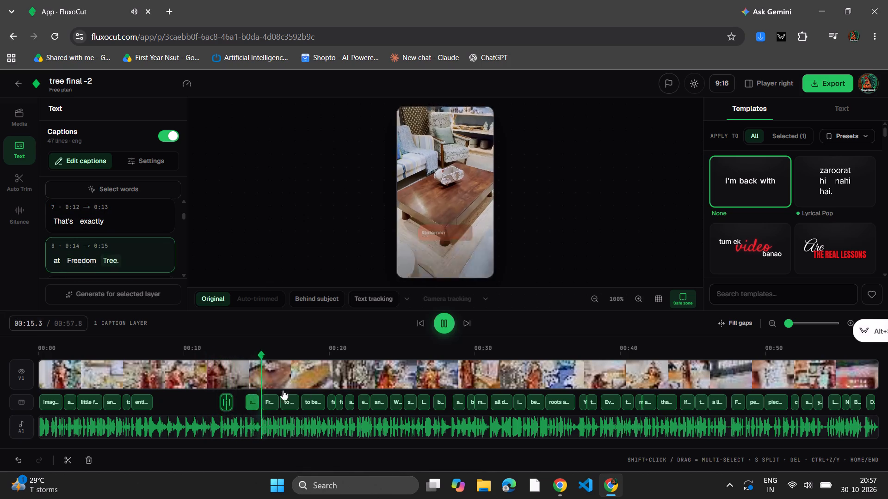
left_click(228, 398)
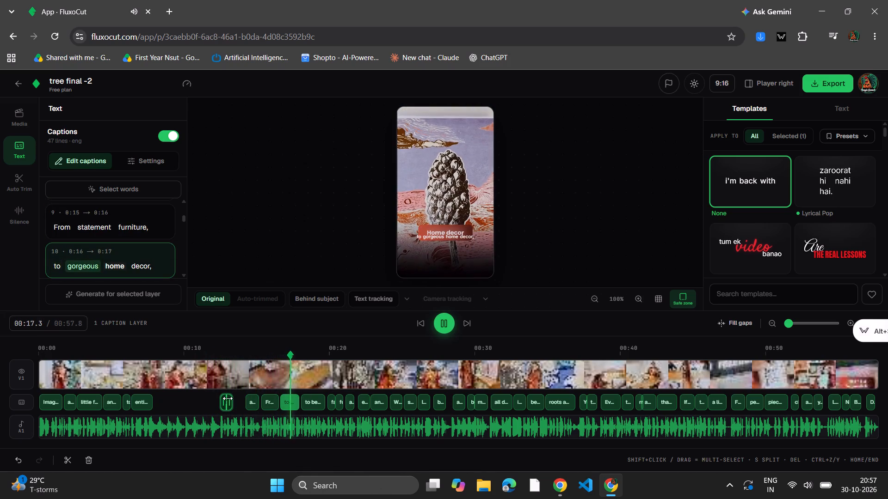
left_click(206, 344)
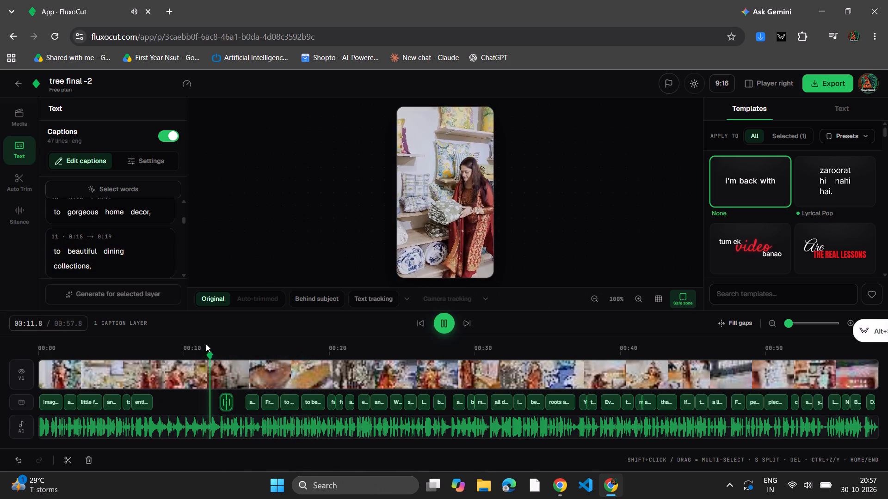
key("space")
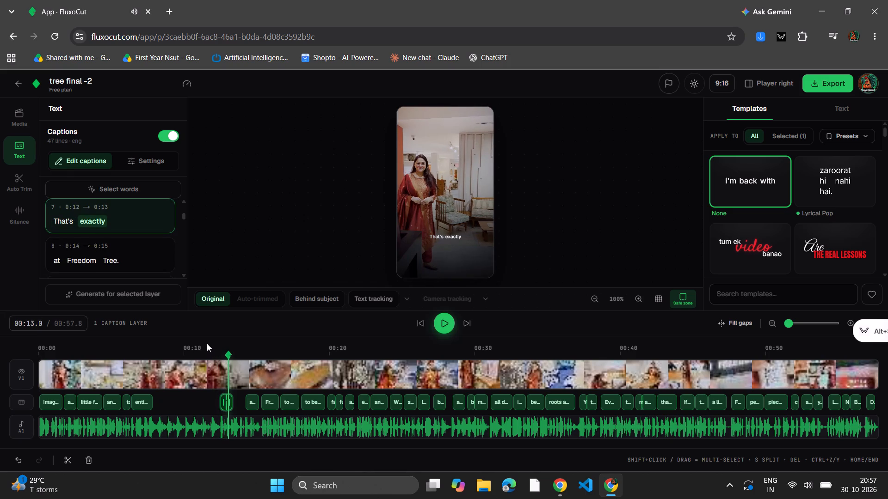
key("space")
key("space")
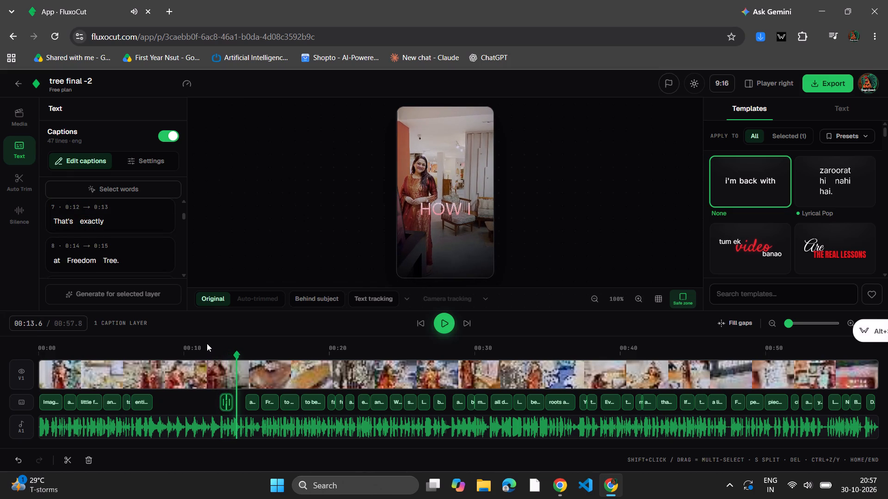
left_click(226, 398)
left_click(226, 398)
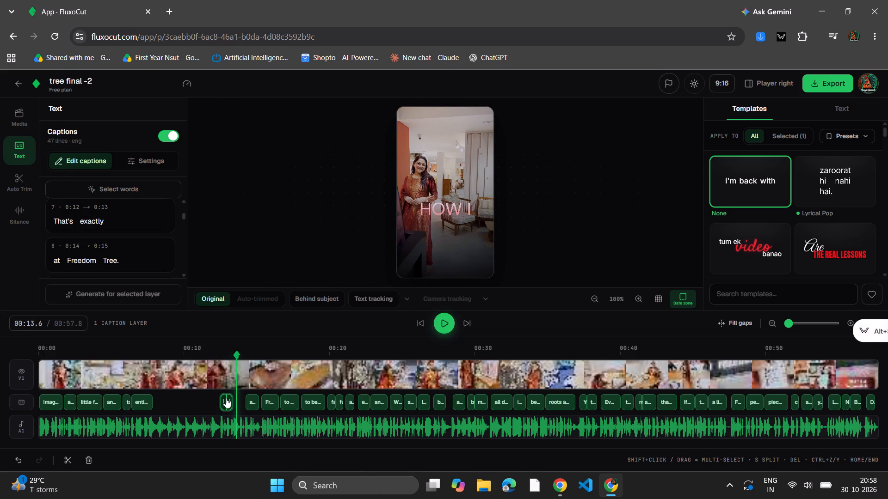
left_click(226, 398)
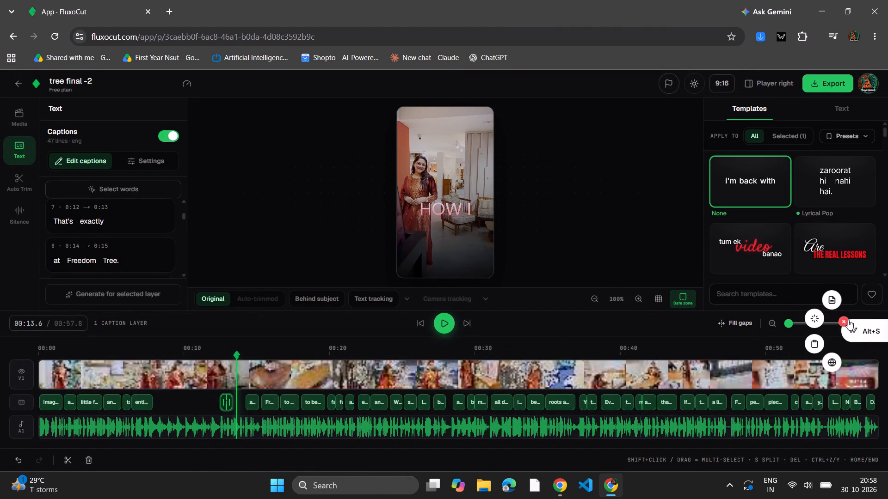
Disable the floating extension sidebar for this site so it no longer covers the timeline zoom controls.
left_click(846, 326)
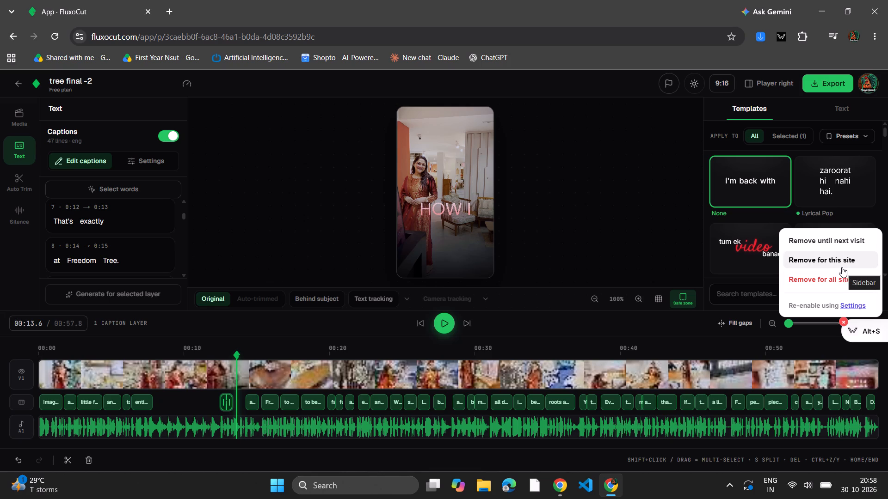
left_click(842, 267)
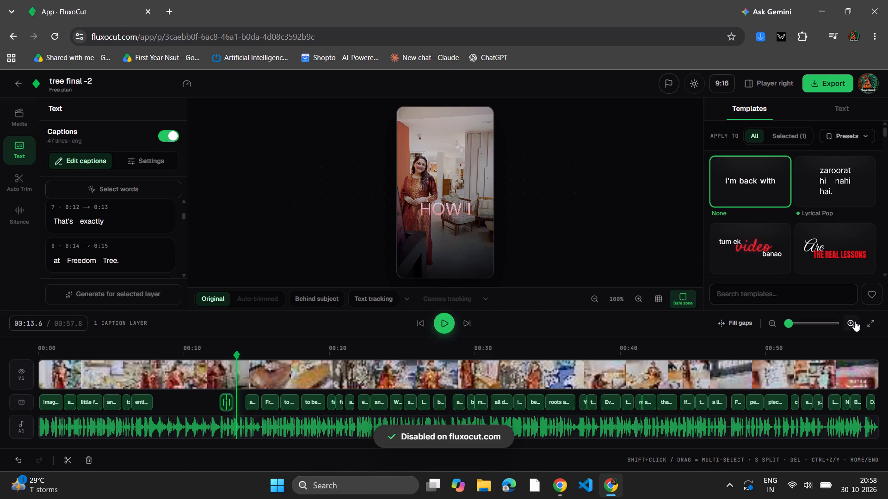
Shorten the end of the "That's exactly" caption clip on the timeline to about 13.2 seconds.
left_click(855, 321)
left_click(851, 318)
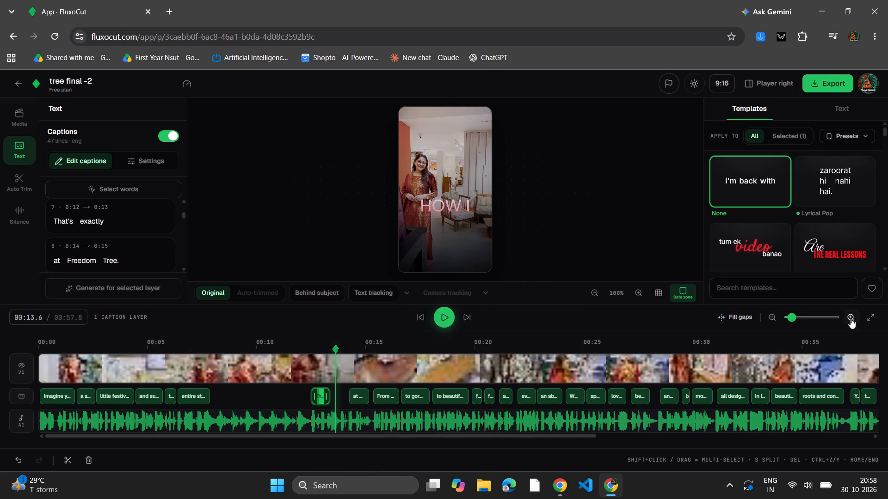
left_click(851, 318)
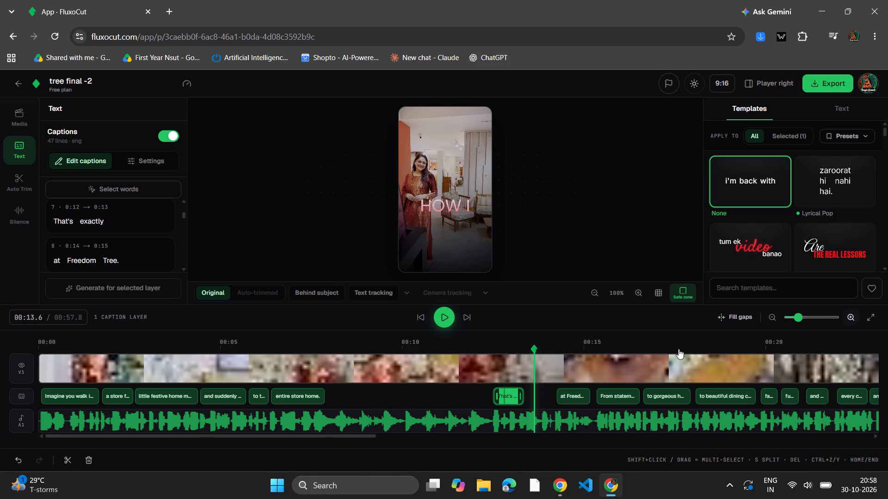
left_click(524, 395)
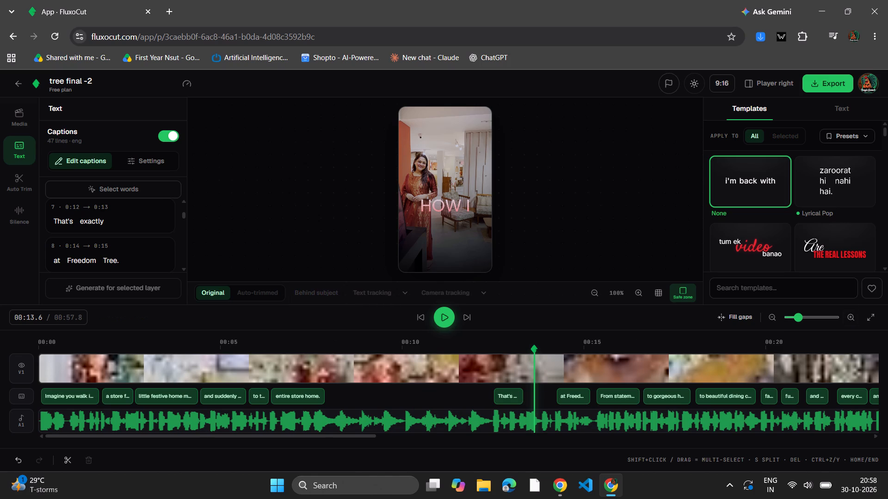
left_click(517, 396)
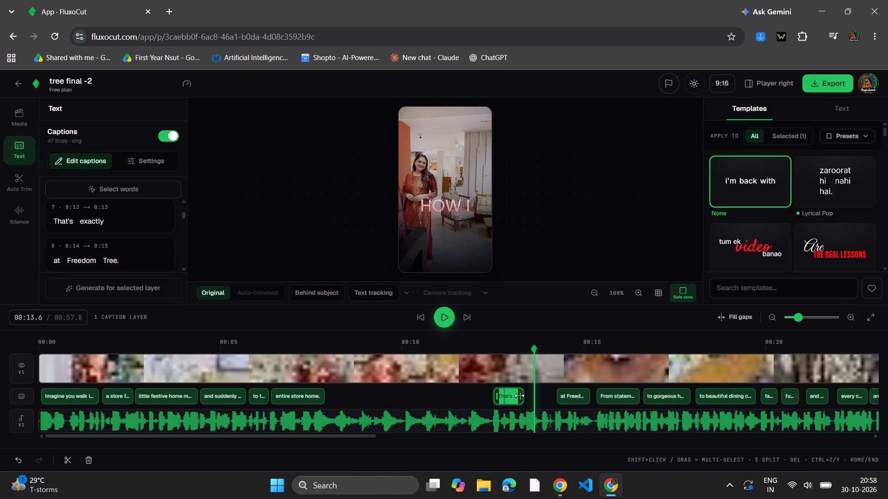
left_click(519, 396)
Replay the video from about 5.4 seconds and pause at 15.0 seconds to check the caption timing.
left_click(238, 339)
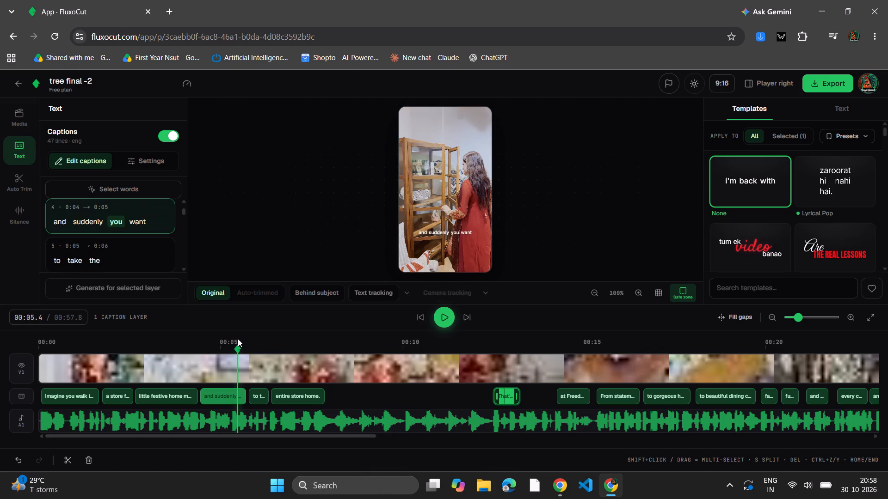
key("space")
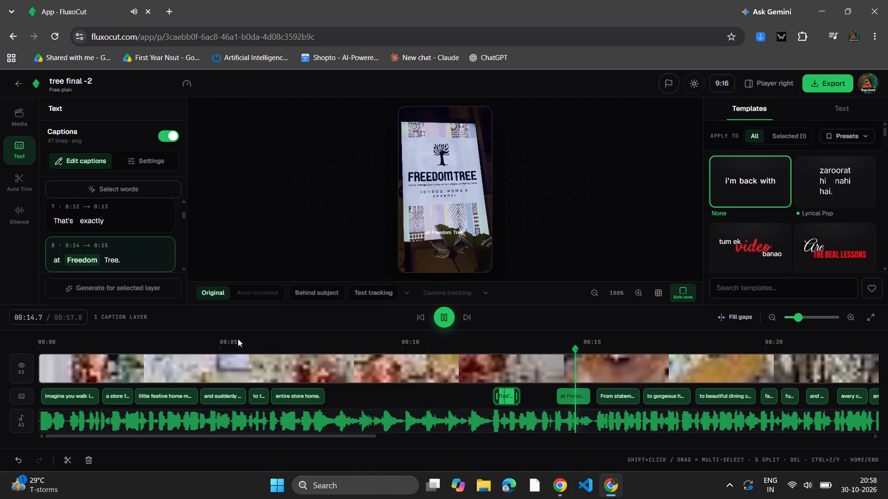
key("space")
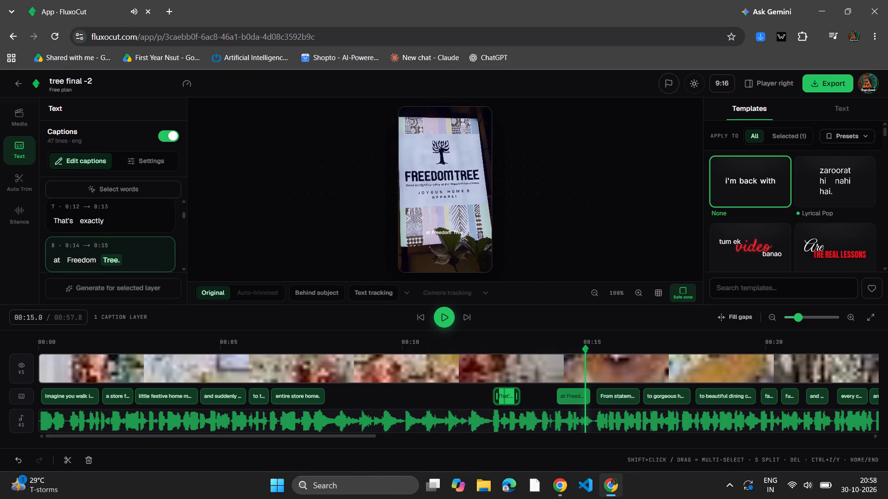
Retime the "at Freedom Tree." caption clip to start at about 14.4 seconds and end at about 15.3 seconds.
left_click(577, 397)
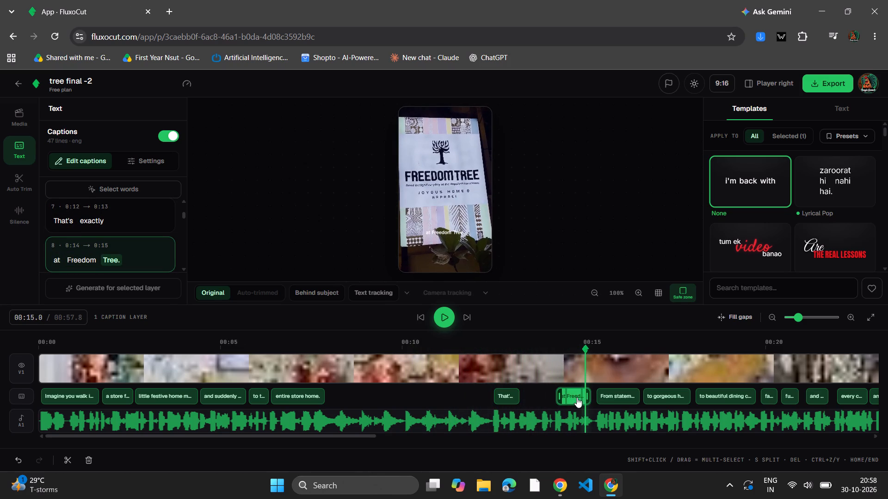
left_click_drag(574, 397, 580, 397)
left_click_drag(580, 397, 556, 394)
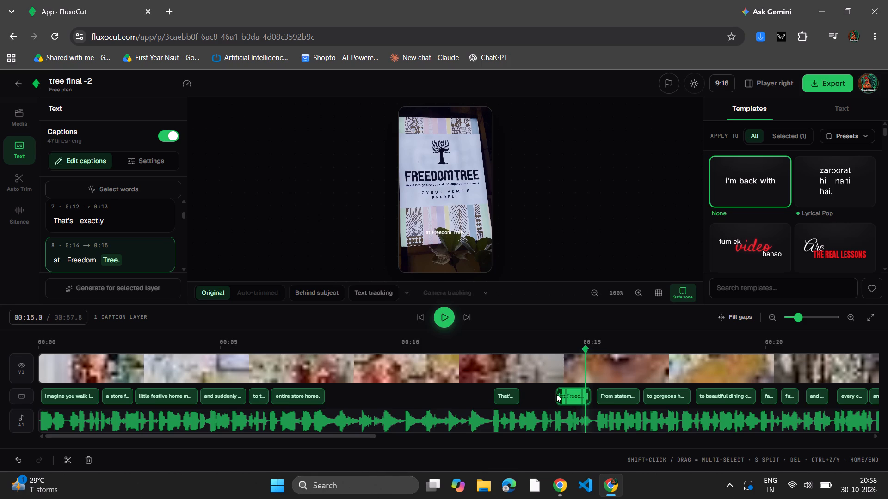
left_click_drag(556, 394, 558, 394)
left_click(558, 394)
left_click_drag(558, 394, 559, 394)
left_click_drag(559, 394, 562, 394)
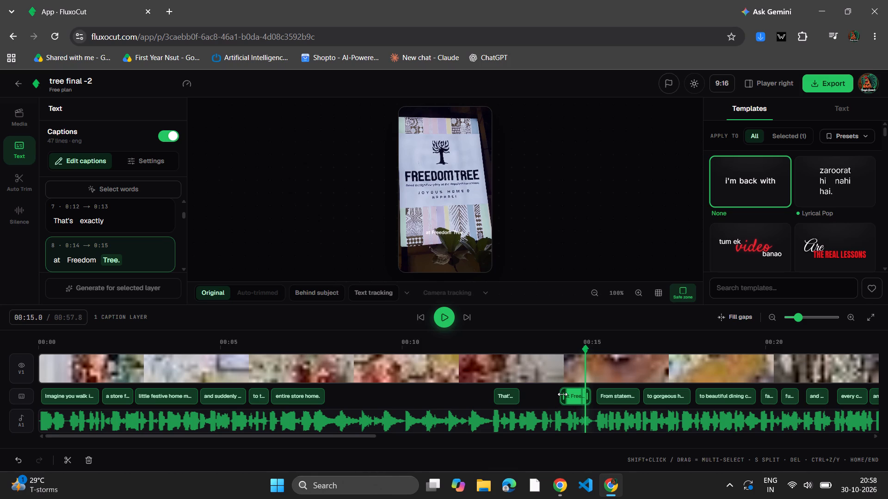
left_click(562, 394)
left_click_drag(586, 394, 591, 394)
Replay the part leading into the "at Freedom Tree." caption and pause at 16.2 seconds, on the "Statement furniture" title.
left_click(463, 335)
key("space")
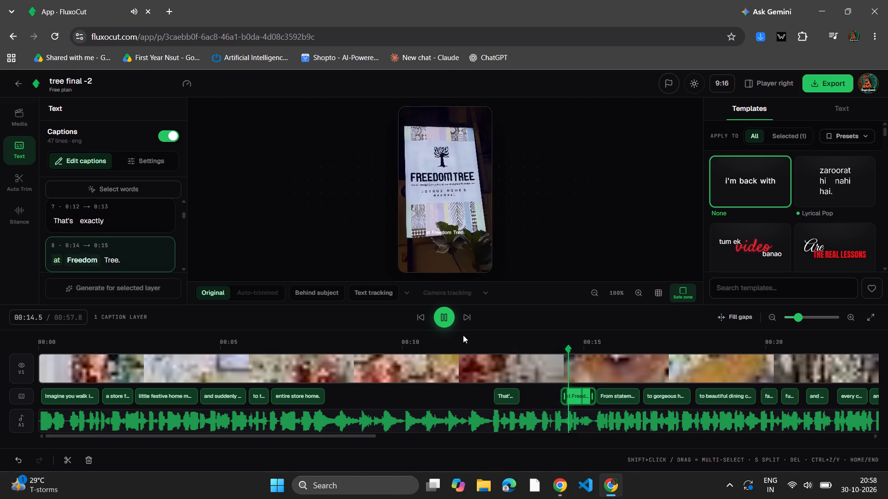
key("space")
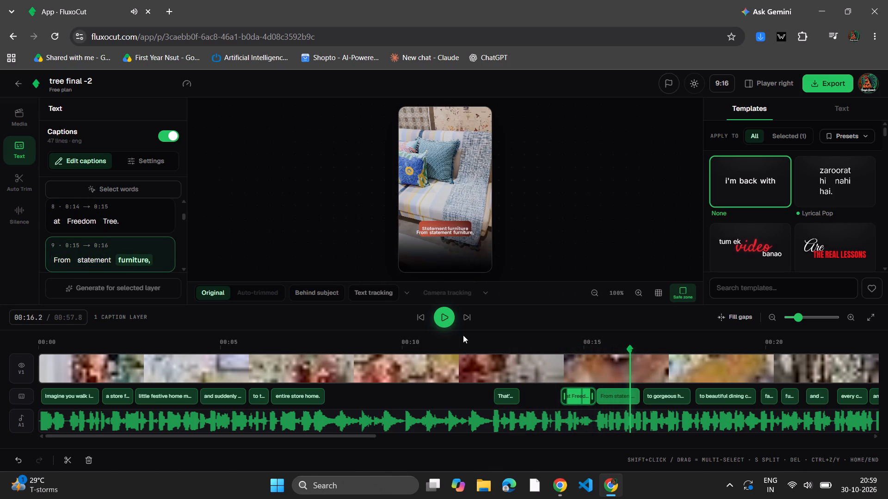
Delete the words "furniture,", "statement" and "From" from caption line 9, removing the whole line.
left_click(620, 397)
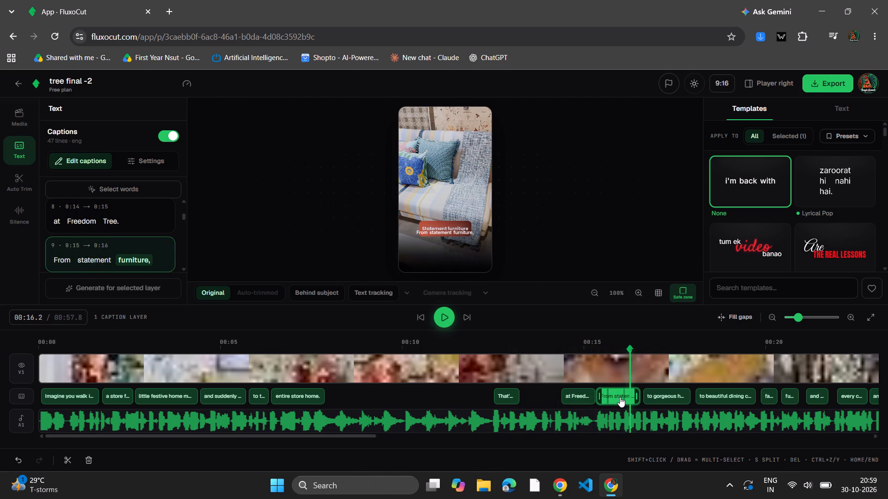
right_click(148, 259)
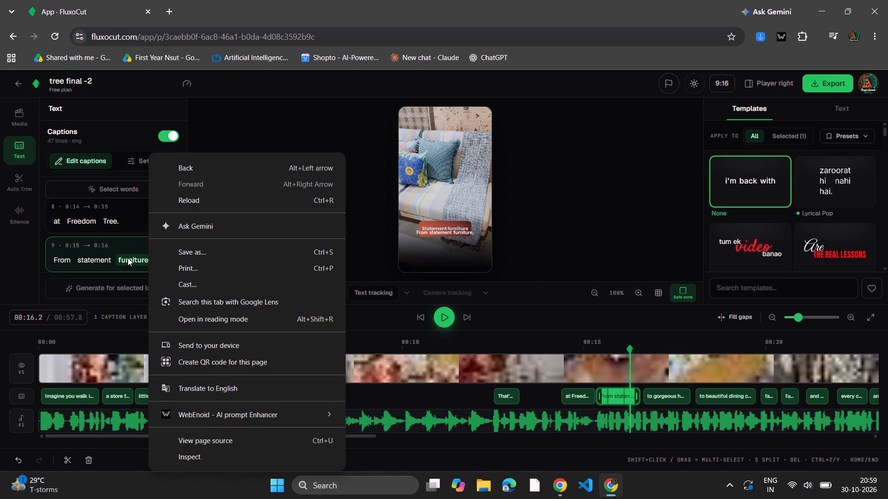
left_click(128, 258)
left_click(136, 338)
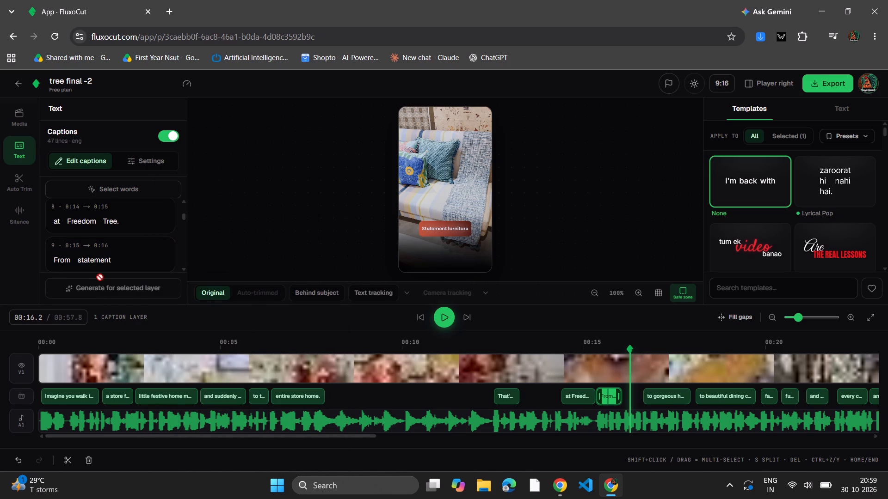
left_click(90, 264)
left_click(112, 336)
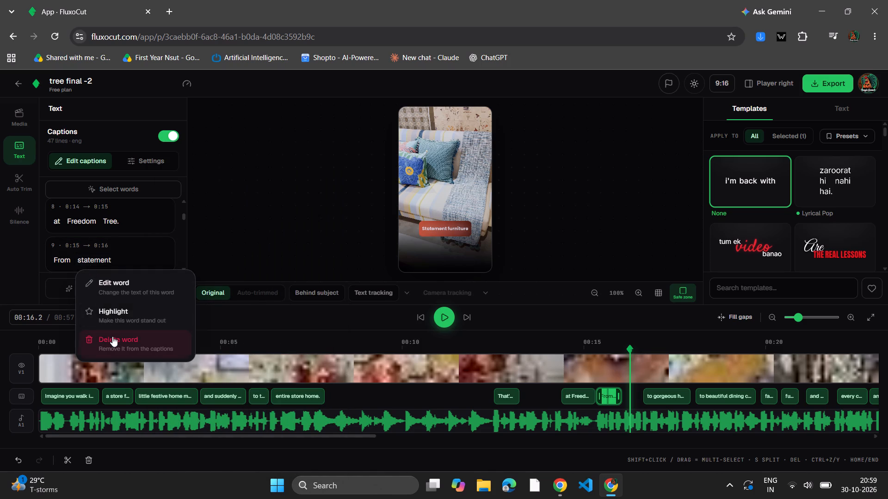
left_click(58, 258)
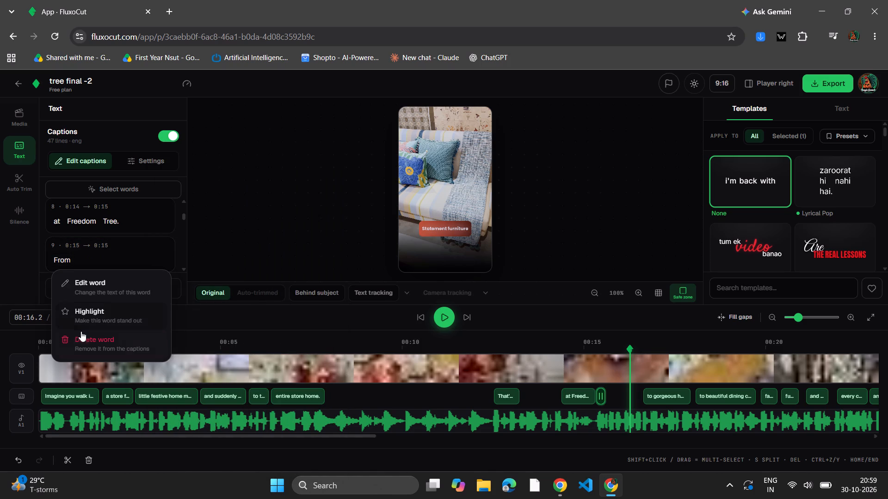
left_click(82, 336)
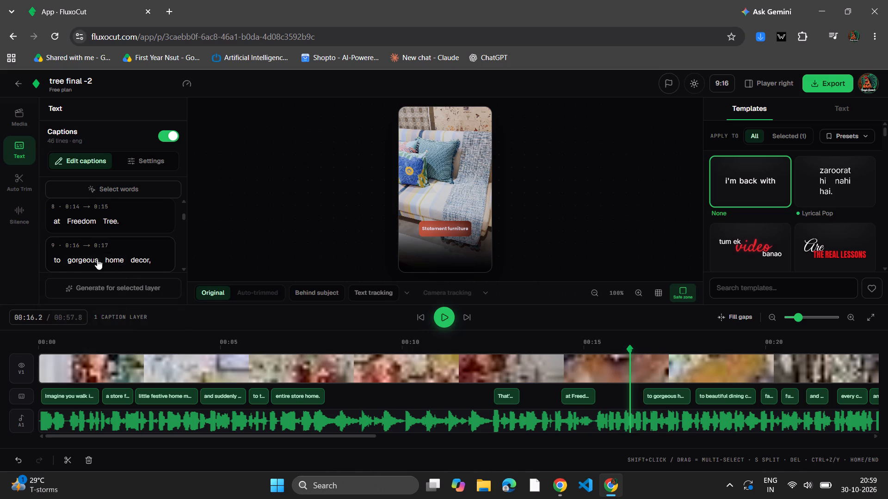
Delete the words "to", "gorgeous", "home" and "decor," so that caption line is removed entirely.
left_click(59, 262)
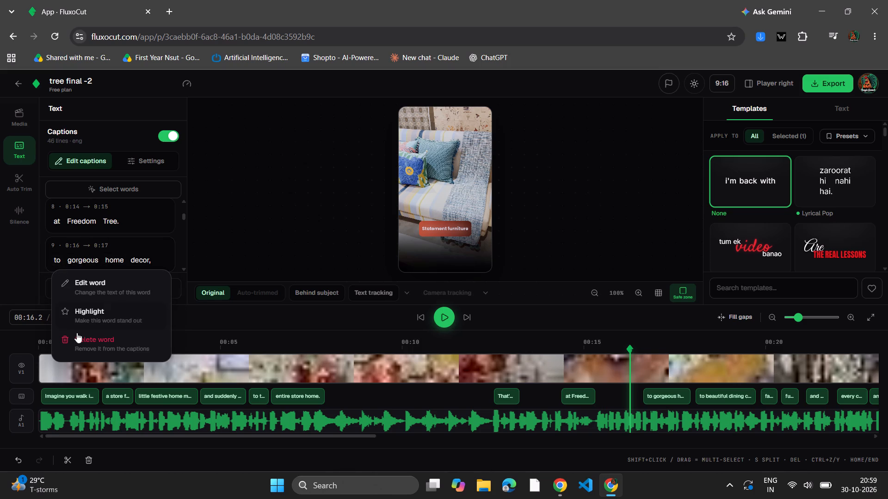
left_click(77, 335)
left_click(67, 262)
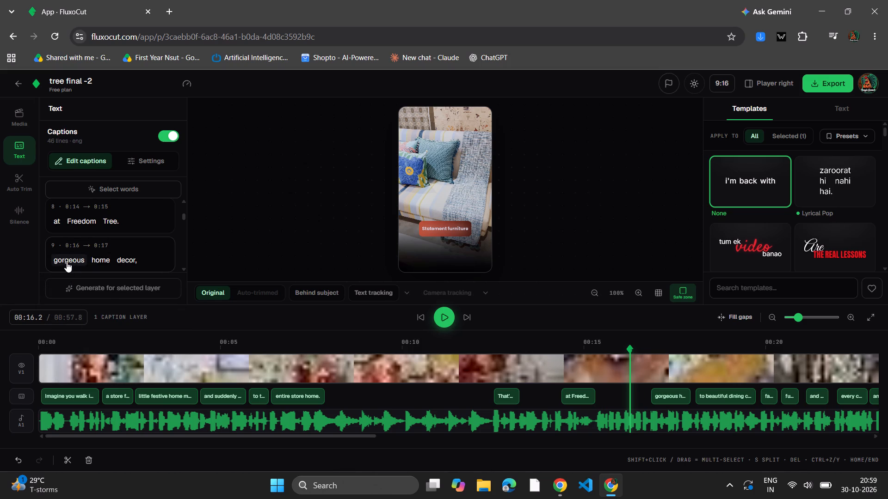
left_click(92, 348)
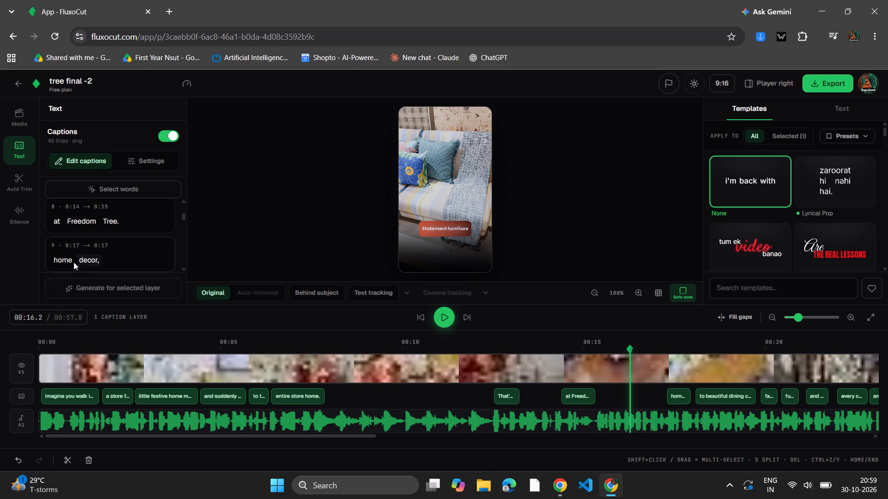
left_click(66, 261)
left_click(89, 347)
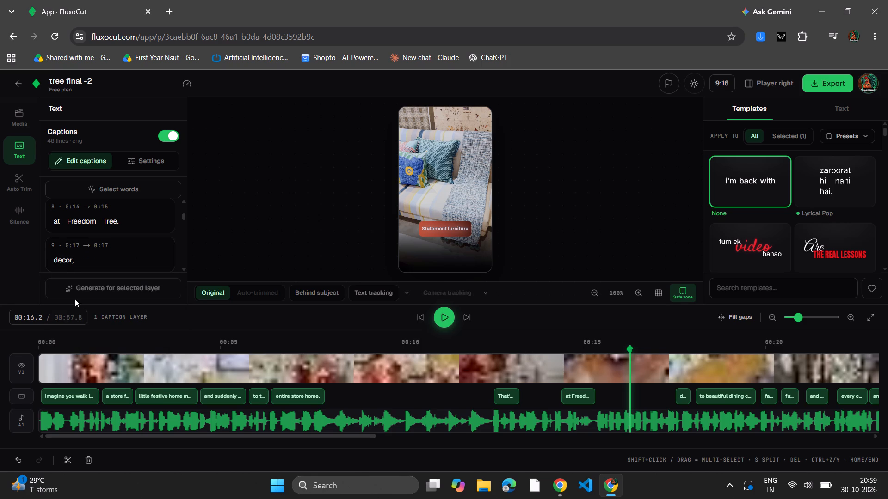
left_click(63, 264)
left_click(87, 341)
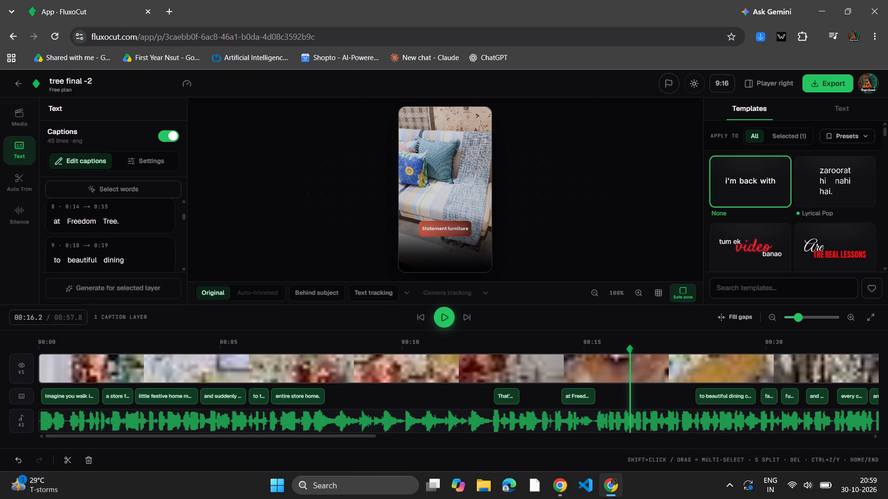
Play on from 16.2 seconds and pause at 20.2 seconds to compare the captions with the on-screen titles.
left_click(445, 314)
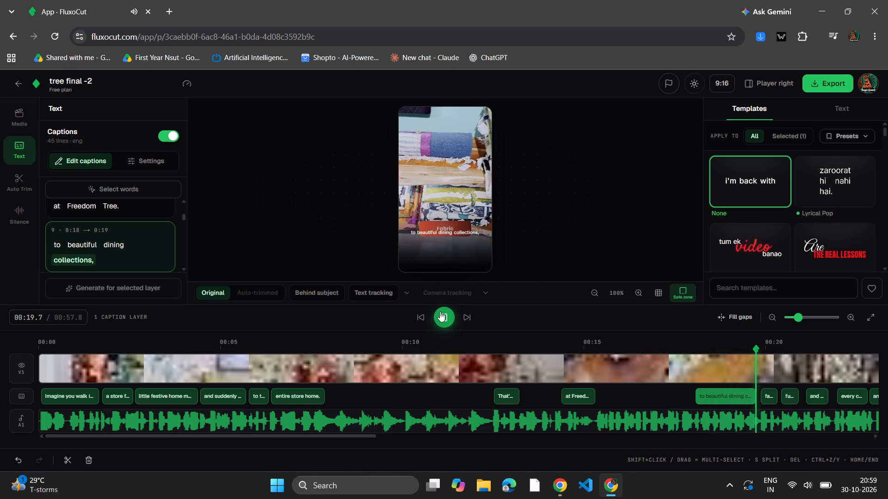
left_click(440, 311)
Delete the words "dining", "beautiful", "to" and "collections," so the whole "to beautiful dining collections," caption is removed.
scroll(120, 225, "up", 1)
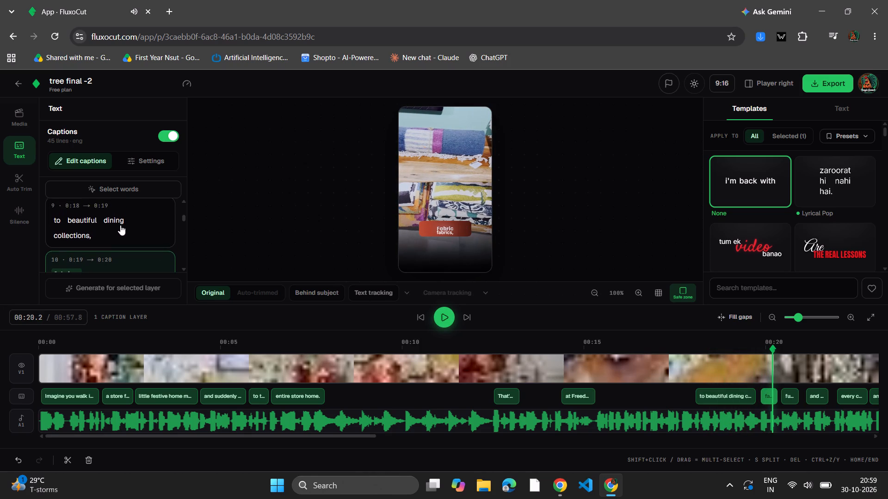
scroll(120, 225, "up", 1)
left_click(111, 231)
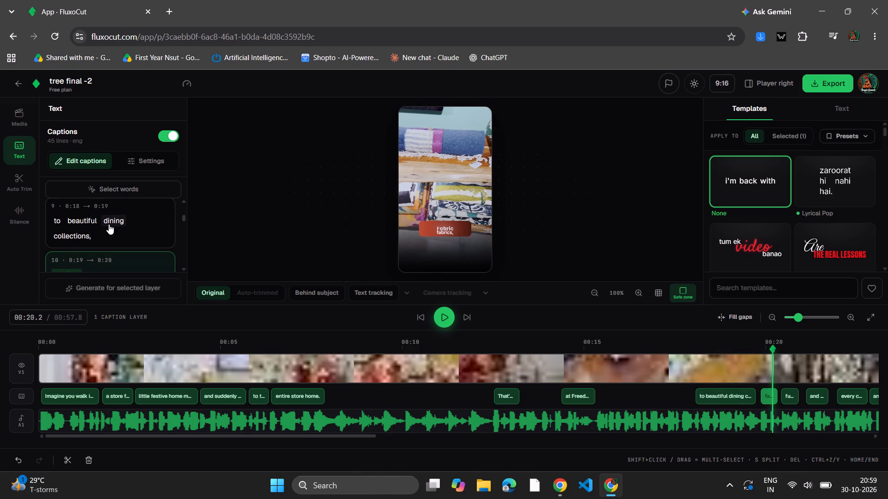
left_click(109, 224)
left_click(141, 304)
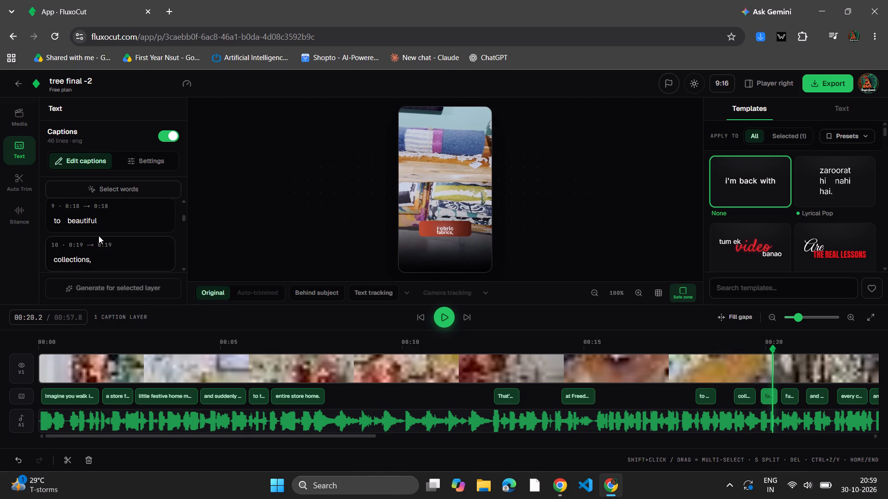
left_click(88, 224)
left_click(111, 308)
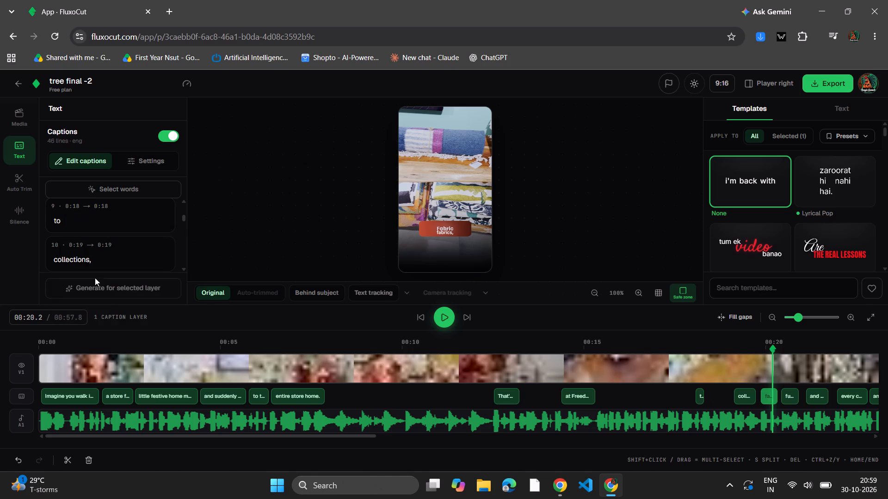
left_click(58, 223)
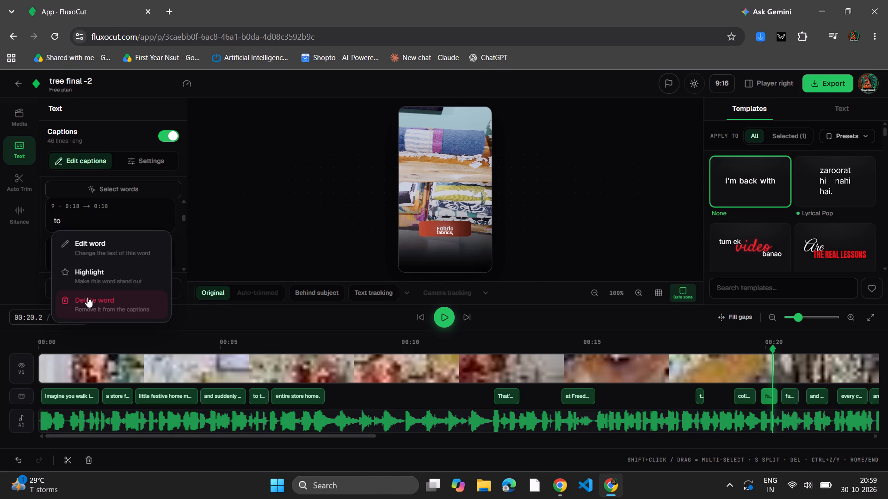
left_click(87, 297)
left_click(60, 219)
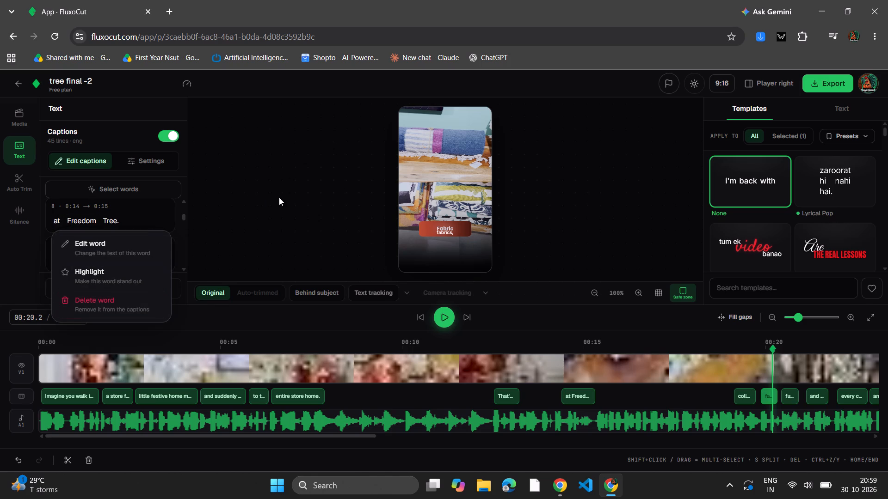
left_click(138, 217)
scroll(138, 217, "down", 1)
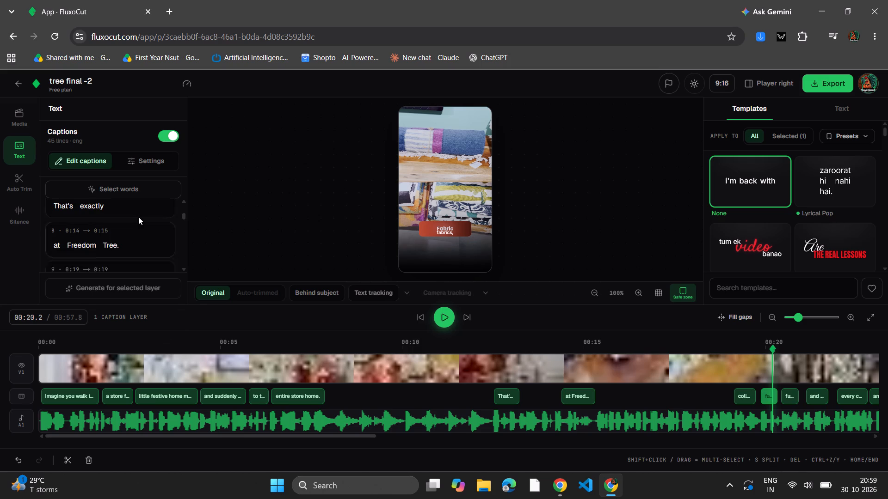
scroll(138, 217, "down", 1)
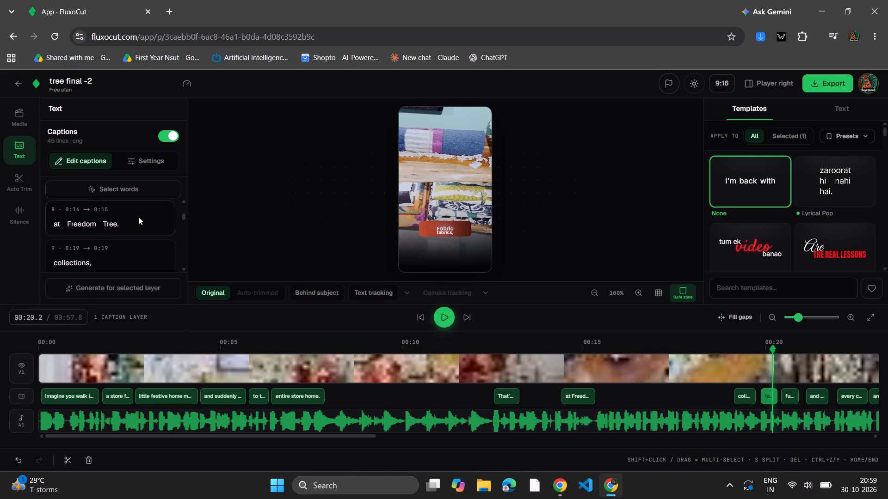
scroll(138, 217, "down", 1)
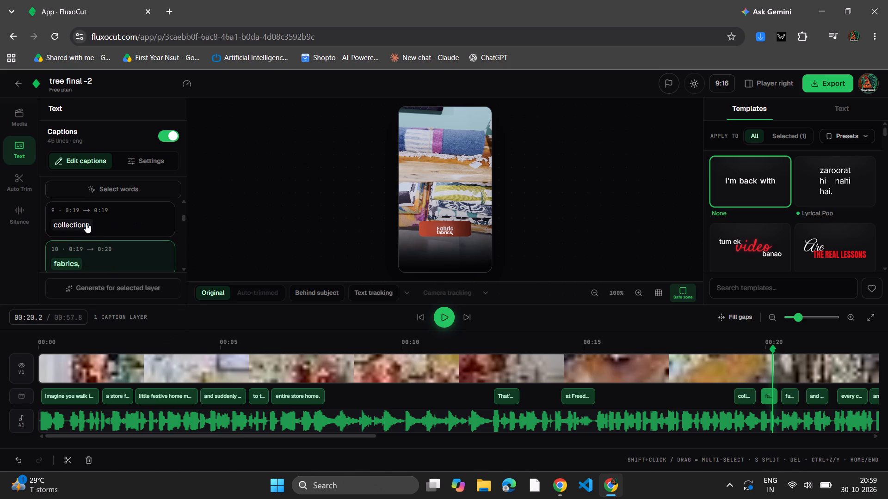
left_click(86, 223)
left_click(100, 306)
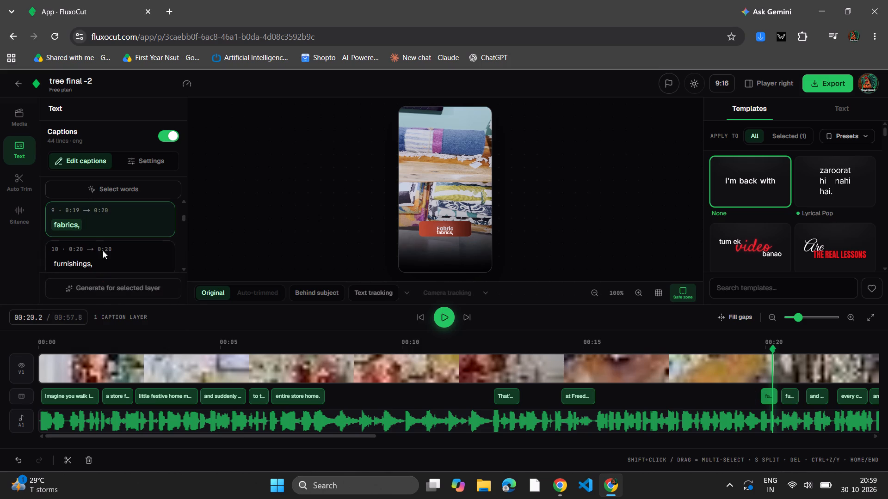
Delete the caption words "fabrics,", "furnishings,", "and" and "clothing,", removing their three caption lines.
left_click(69, 224)
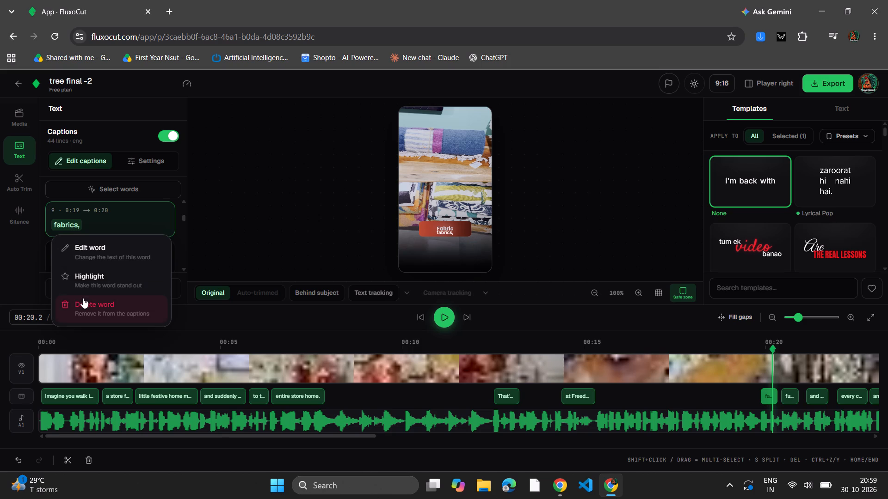
left_click(83, 298)
left_click(76, 223)
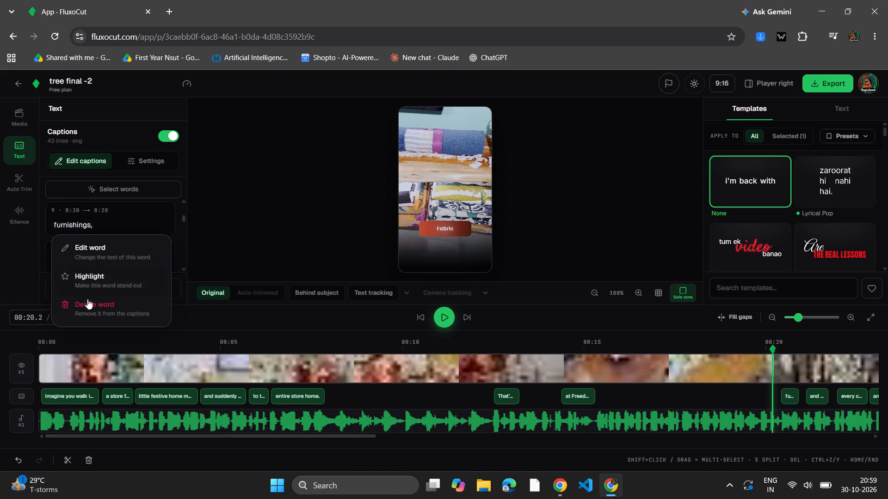
left_click(88, 303)
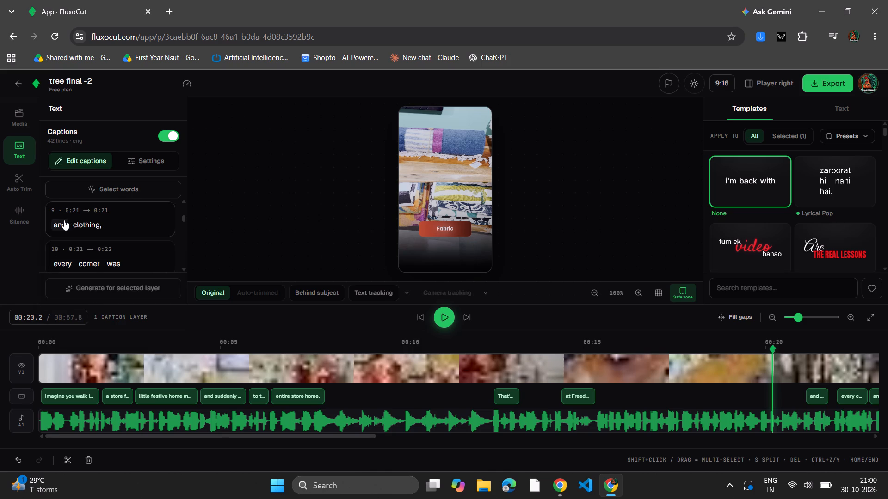
left_click(64, 220)
left_click(91, 306)
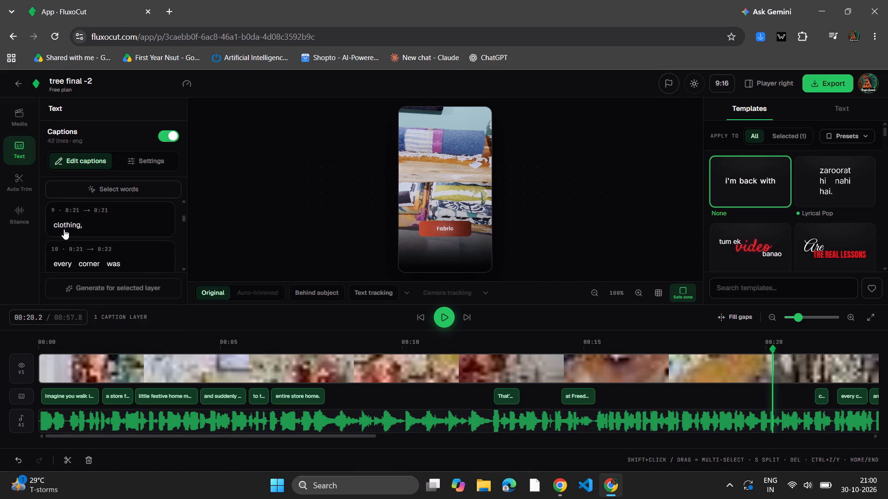
left_click(64, 228)
left_click(79, 299)
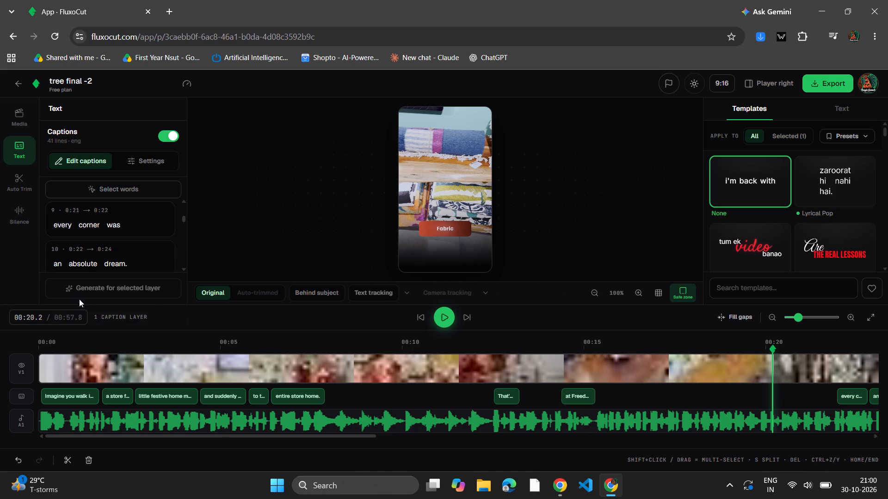
Replay the section around the "at Freedom Tree." caption and pause at 16.0 seconds, on the "Statement furniture" title.
left_click(428, 346)
key("space")
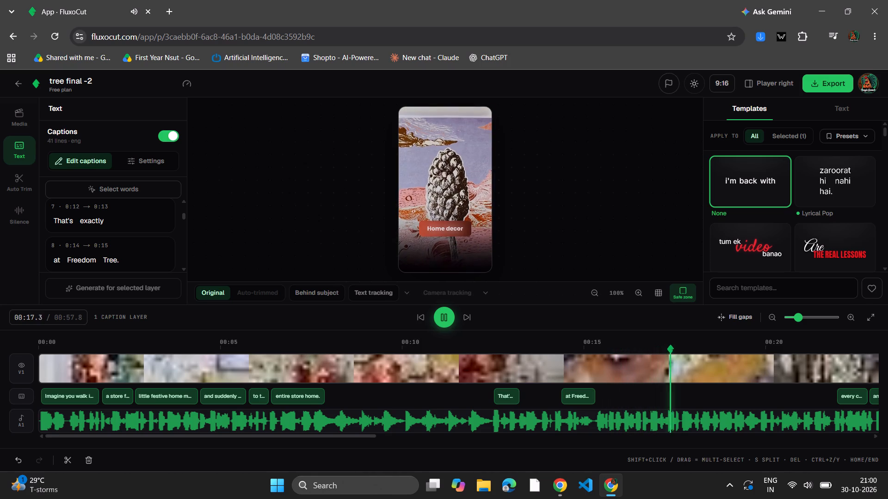
left_click(574, 398)
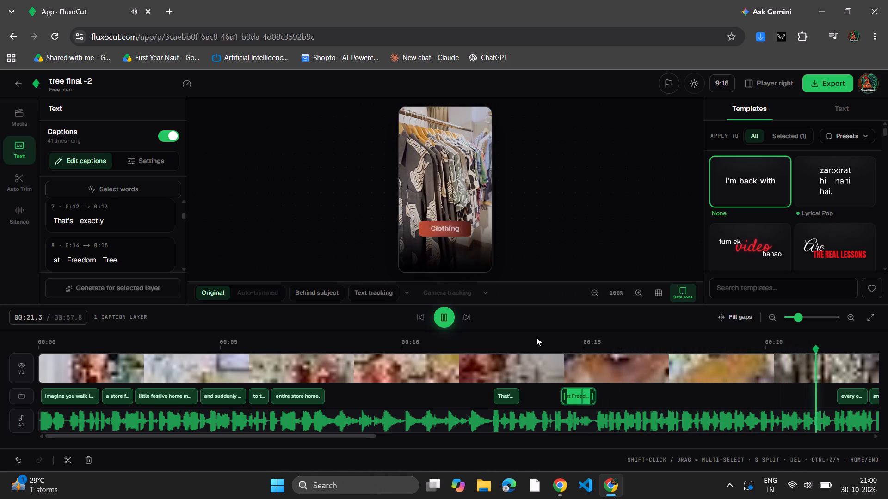
left_click(536, 337)
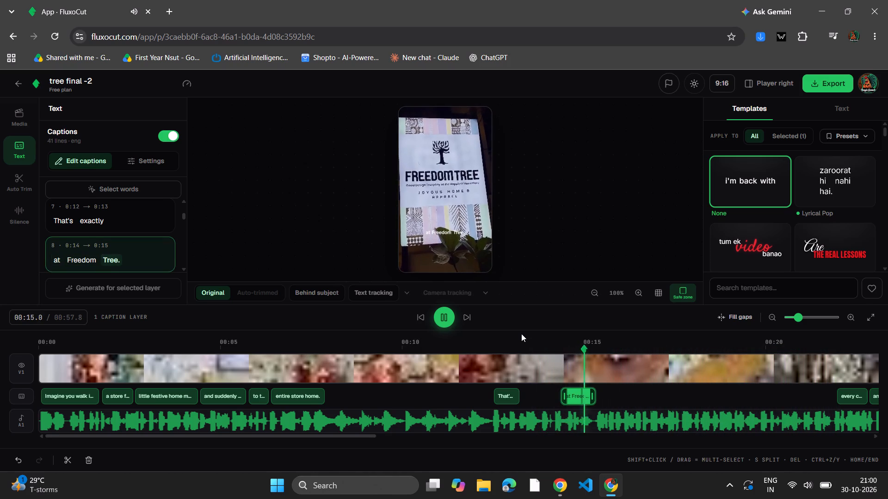
key("space")
key("space")
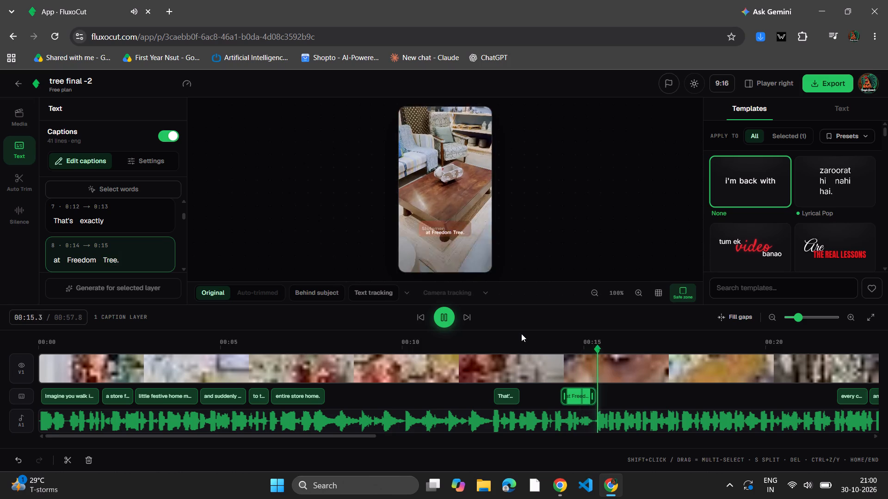
key("space")
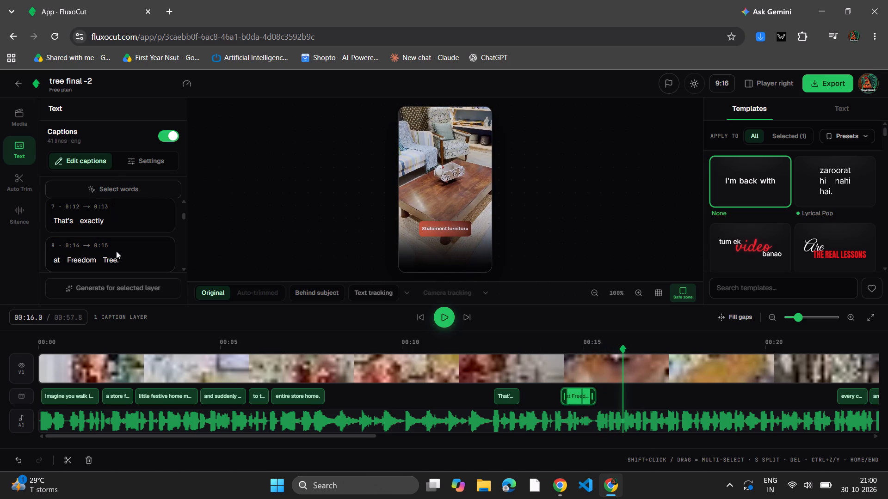
Delete the words "Freedom", "at" and "Tree." from caption line 8, removing the whole line.
left_click(78, 261)
left_click(111, 353)
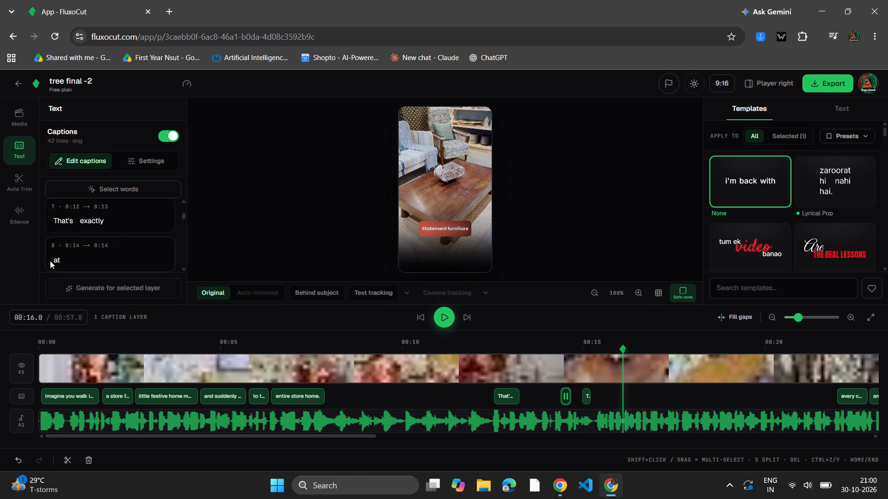
left_click(58, 262)
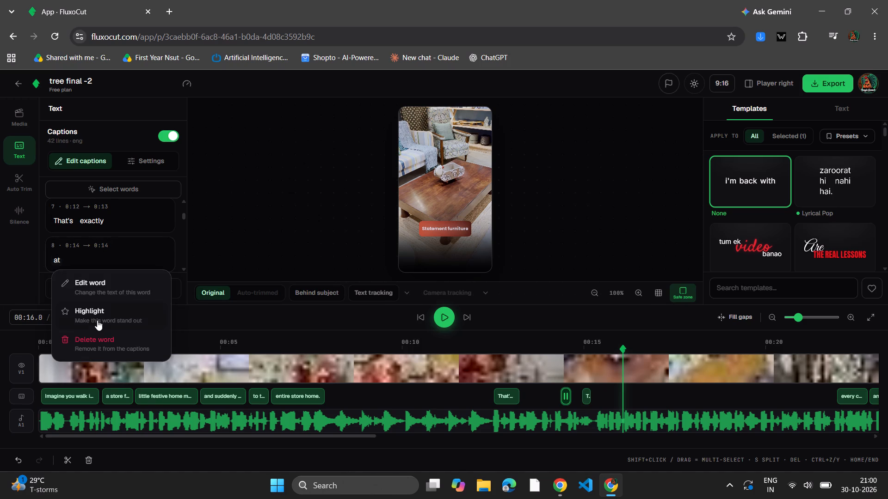
left_click(102, 334)
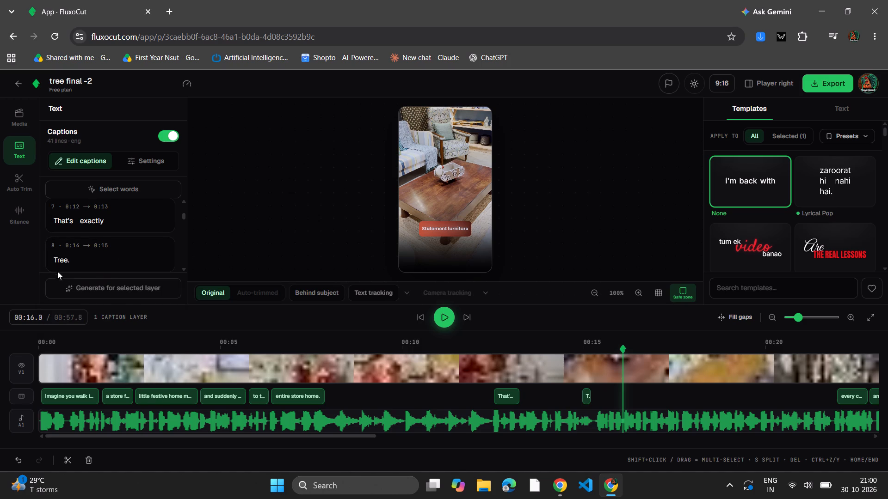
left_click(56, 264)
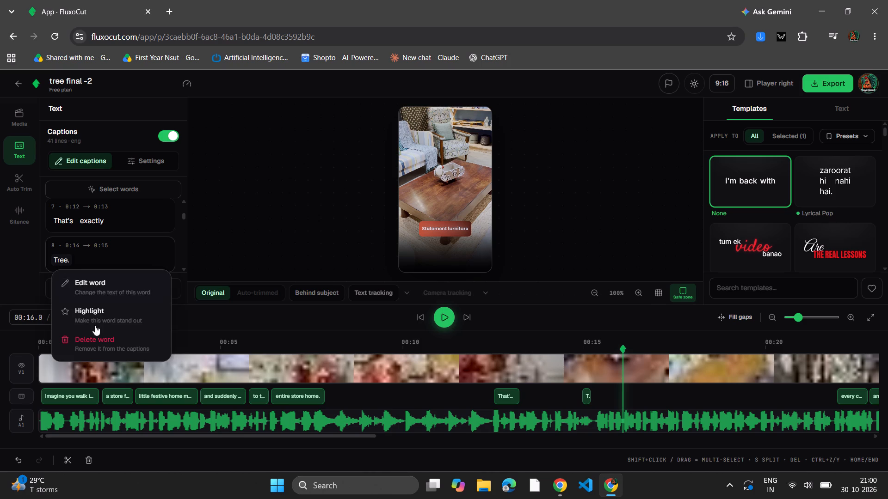
left_click(96, 343)
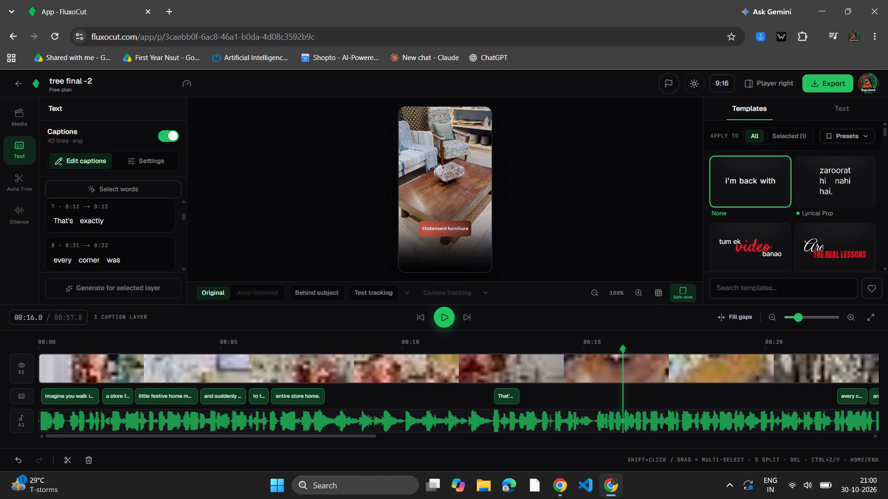
Replay the edited captions from about 7 seconds and pause at 25.4 seconds to check them against the on-screen titles.
left_click(309, 343)
key("space")
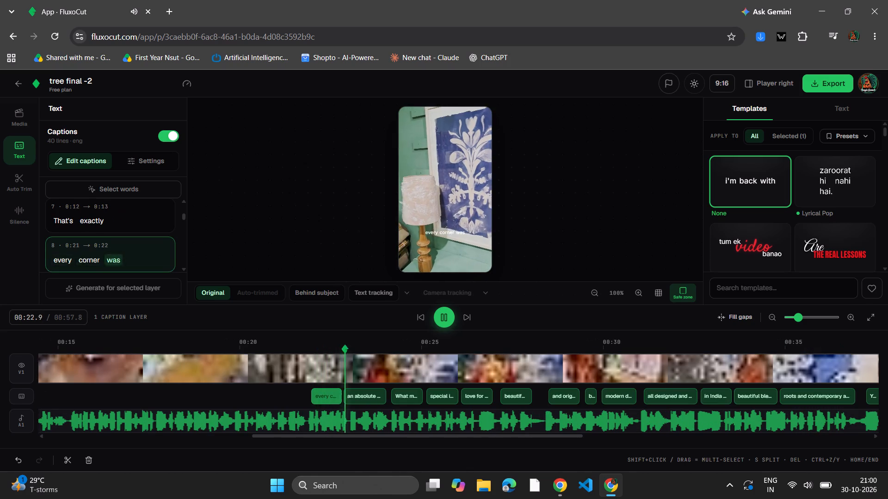
left_click(446, 318)
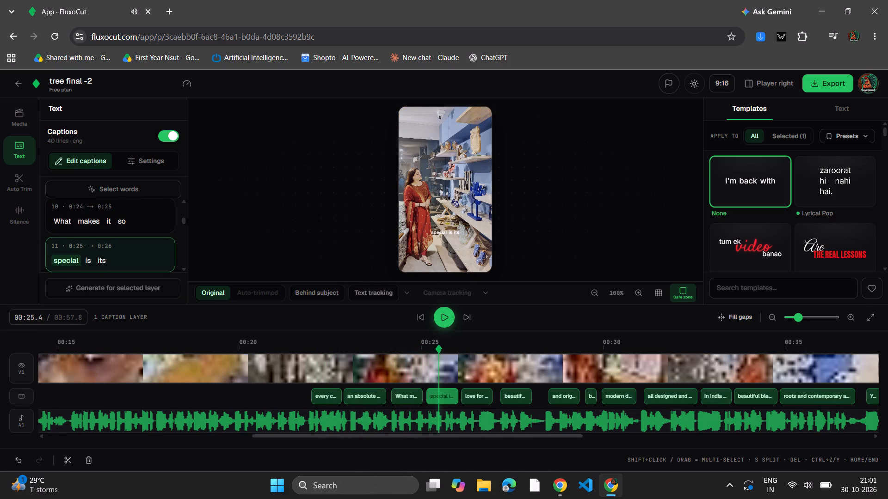
Replay the video from about 19 seconds, through the "Fabric" title, to check the captions that follow.
left_click(214, 339)
key("space")
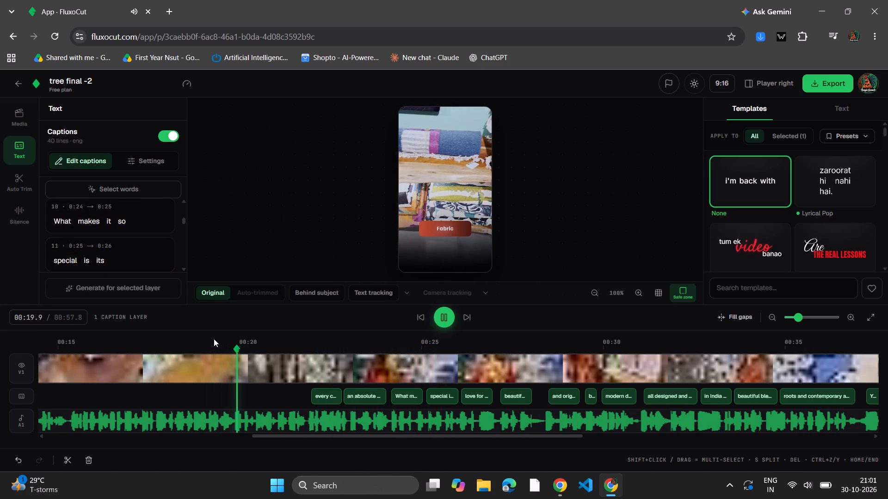
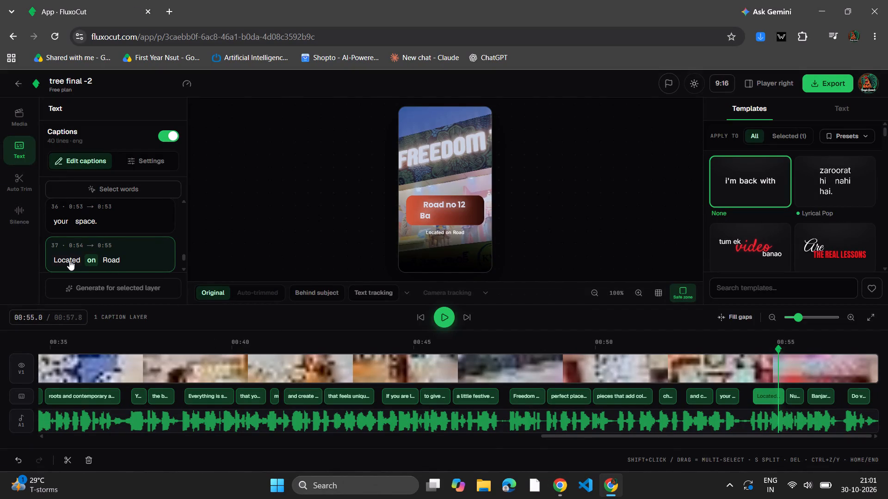
Delete the words "Road", "on" and "Located" from caption line 37, at the "Road no 12" title.
left_click(106, 262)
left_click(124, 335)
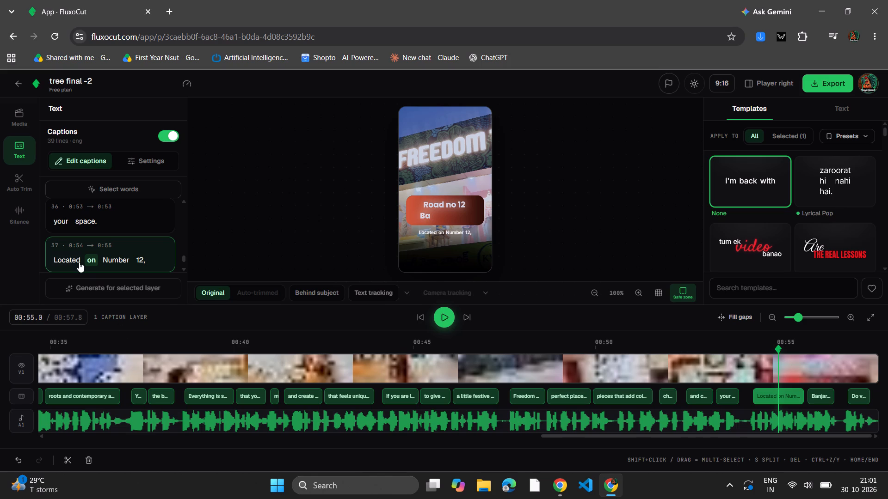
left_click(92, 262)
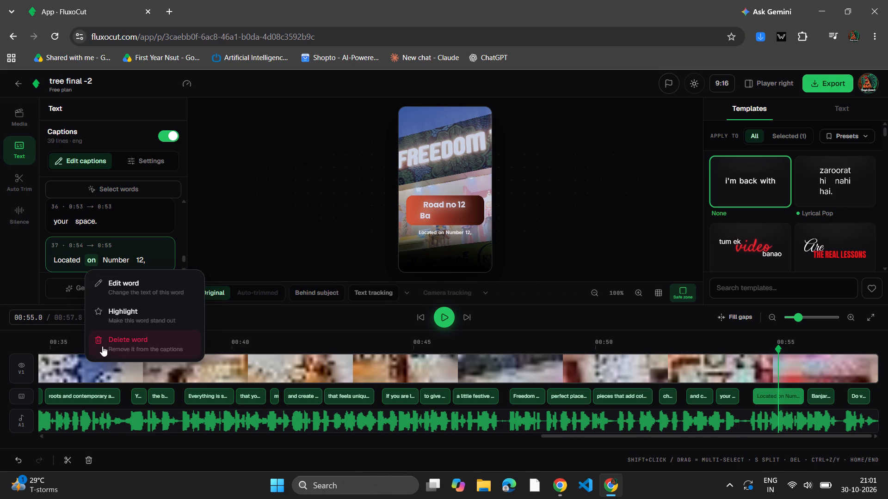
left_click(102, 346)
left_click(74, 258)
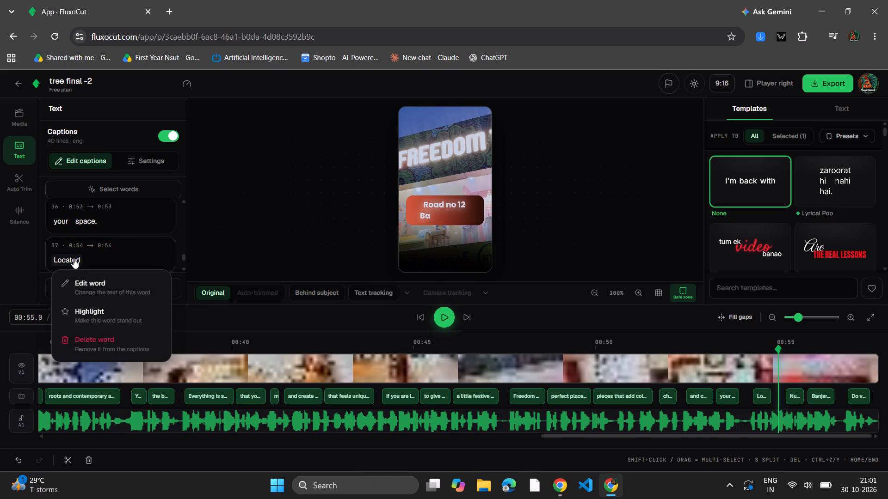
left_click(92, 343)
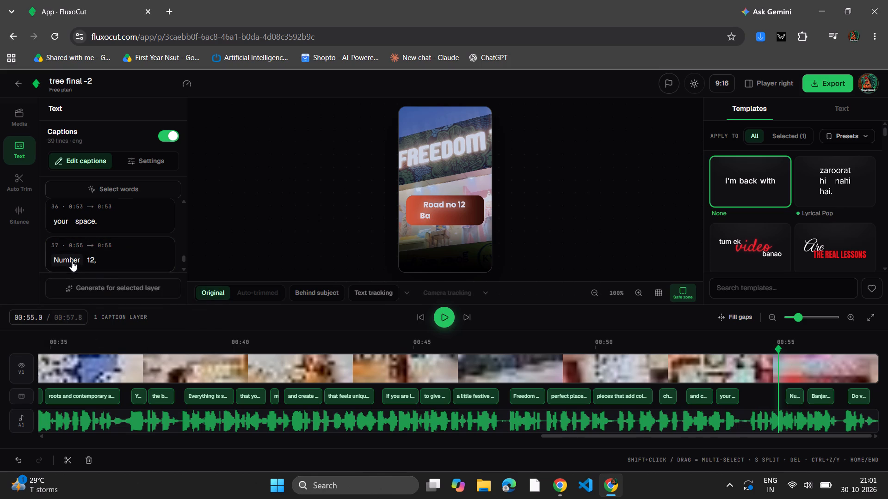
Delete the remaining address captions "Number 12," and "Banjara Hills." word by word, up to the "Do visit." line.
left_click(71, 260)
left_click(94, 340)
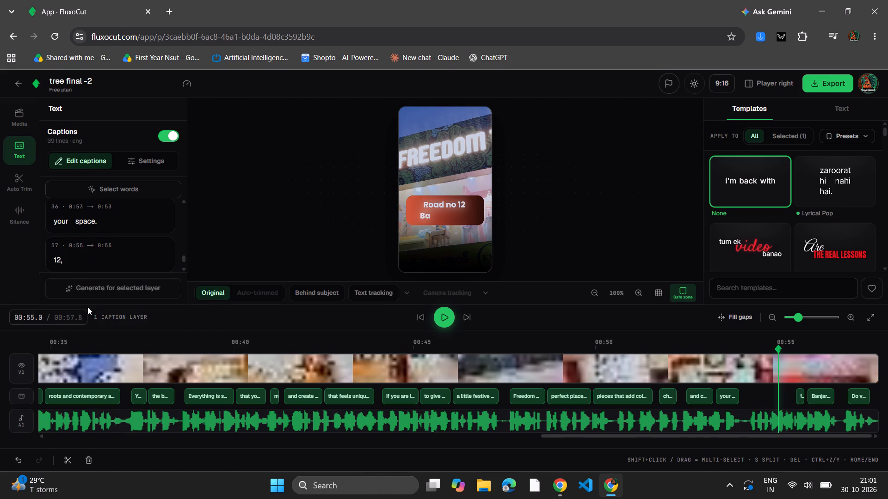
left_click(58, 260)
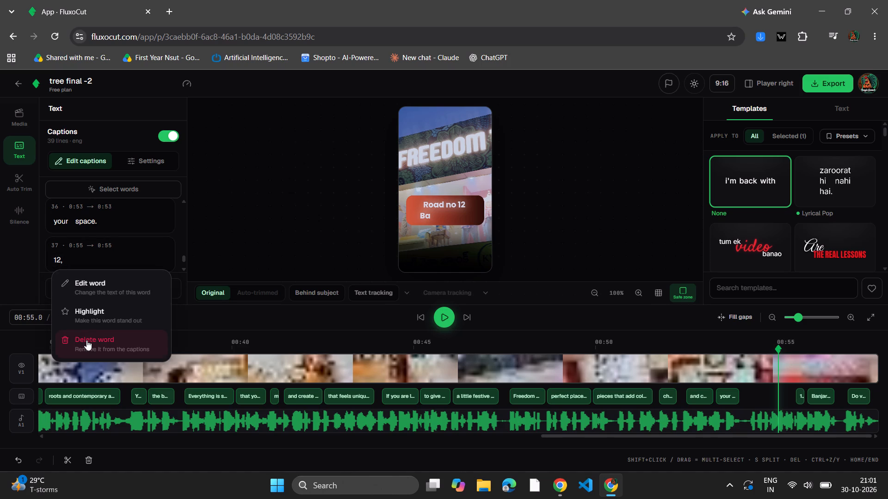
left_click(86, 340)
left_click(90, 259)
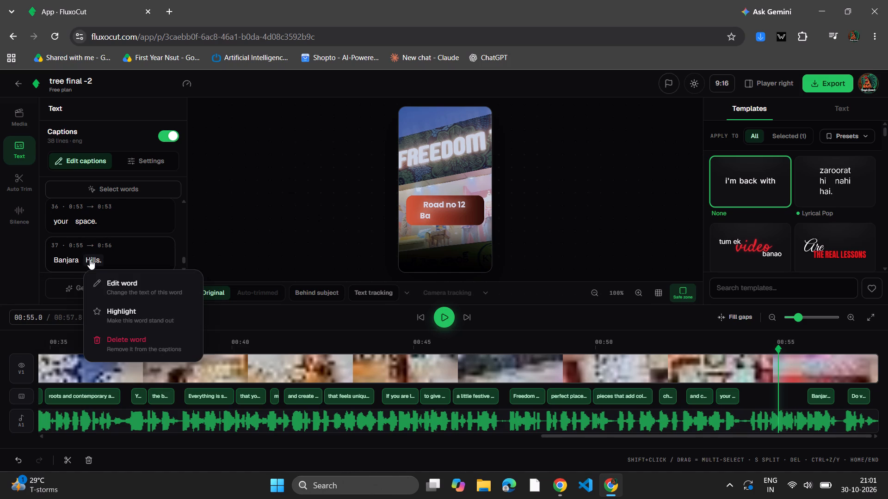
left_click(110, 340)
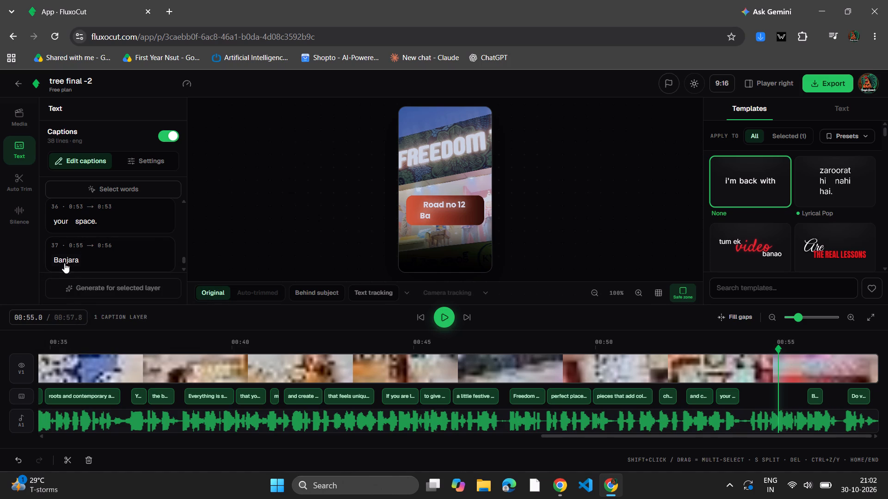
left_click(64, 262)
left_click(83, 341)
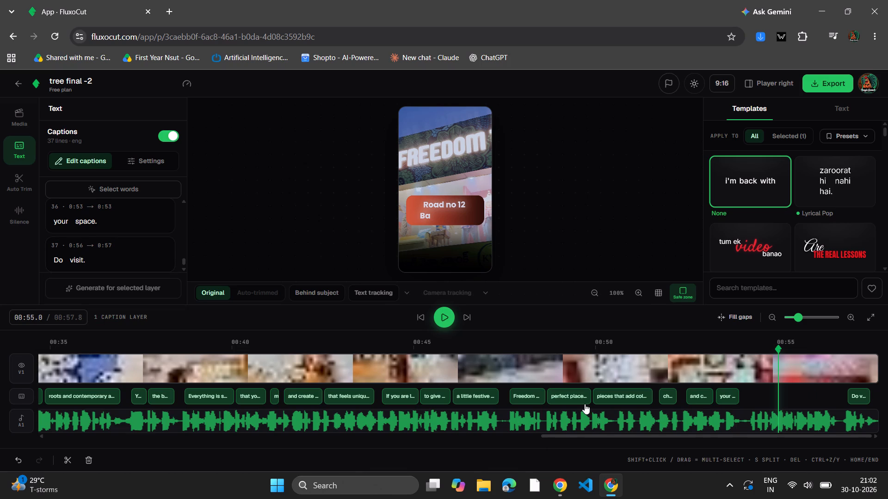
Play the video's ending from 55.0 seconds to check the captions there, and pause once it loops back.
key("space")
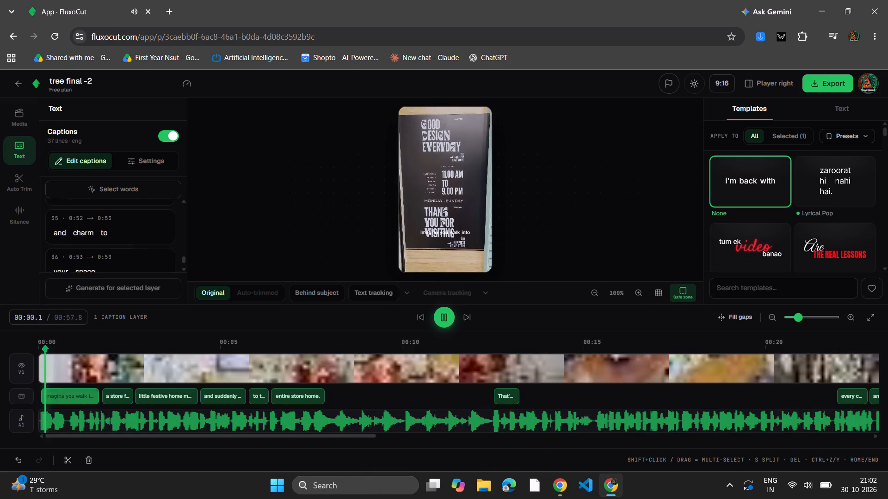
scroll(135, 221, "down", 17)
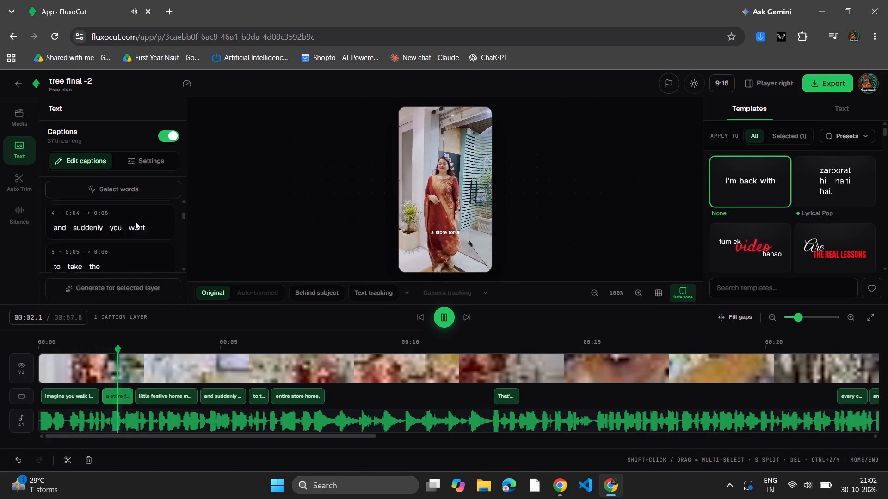
scroll(135, 221, "down", 8)
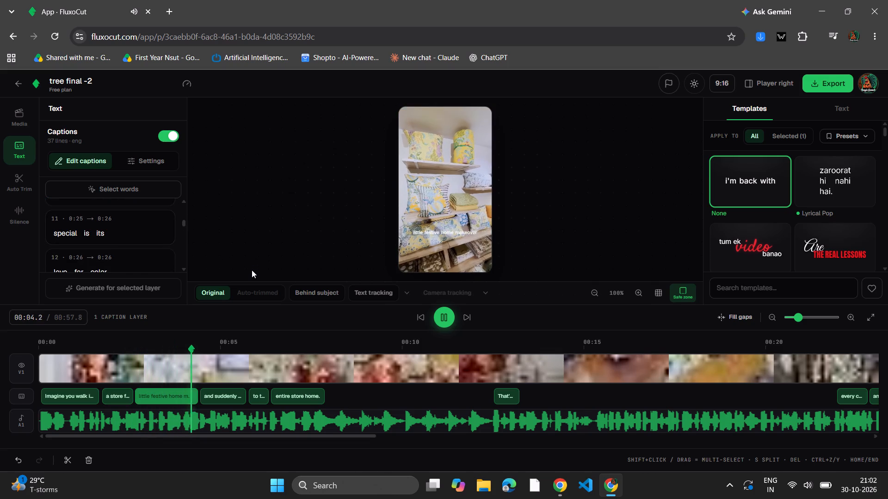
key("space")
Delete the words "visit." and "Do" from the closing caption line 37, removing the whole line.
scroll(114, 253, "down", 10)
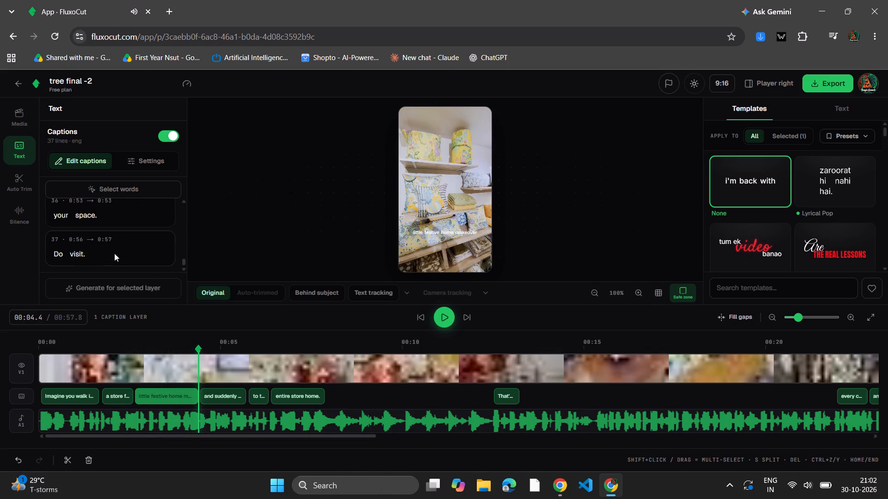
scroll(114, 253, "down", 10)
left_click(76, 254)
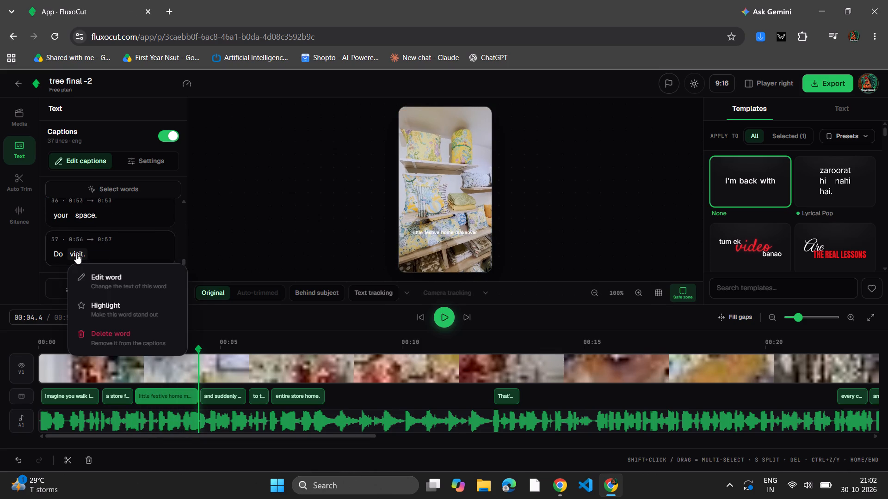
left_click(119, 334)
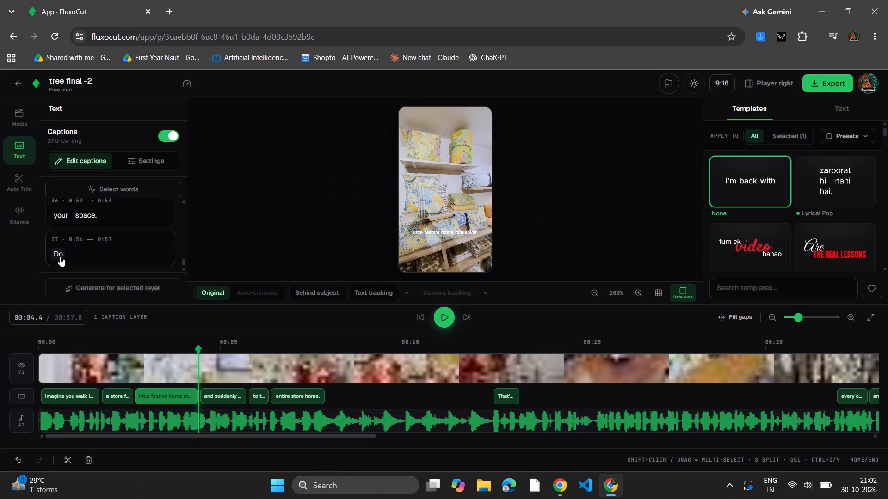
left_click(60, 256)
left_click(112, 335)
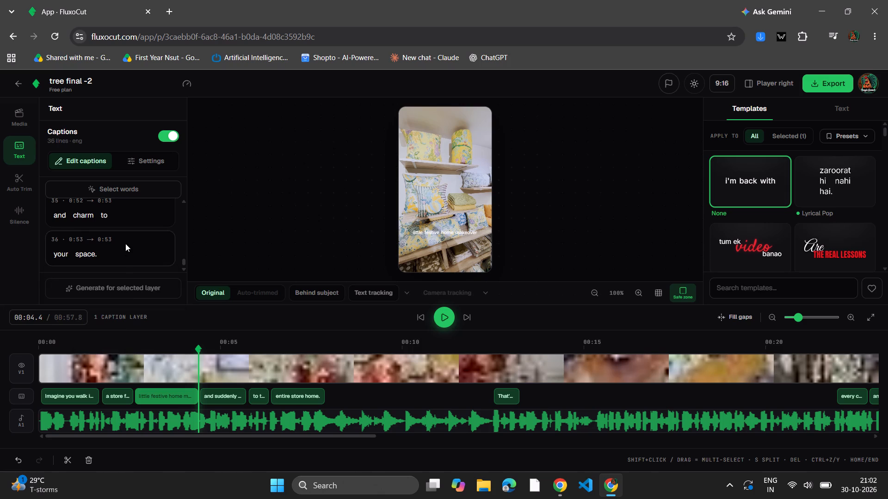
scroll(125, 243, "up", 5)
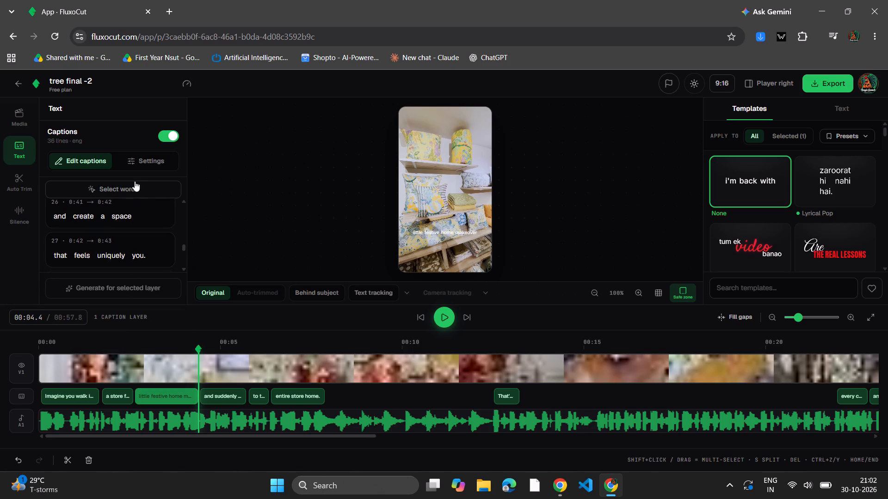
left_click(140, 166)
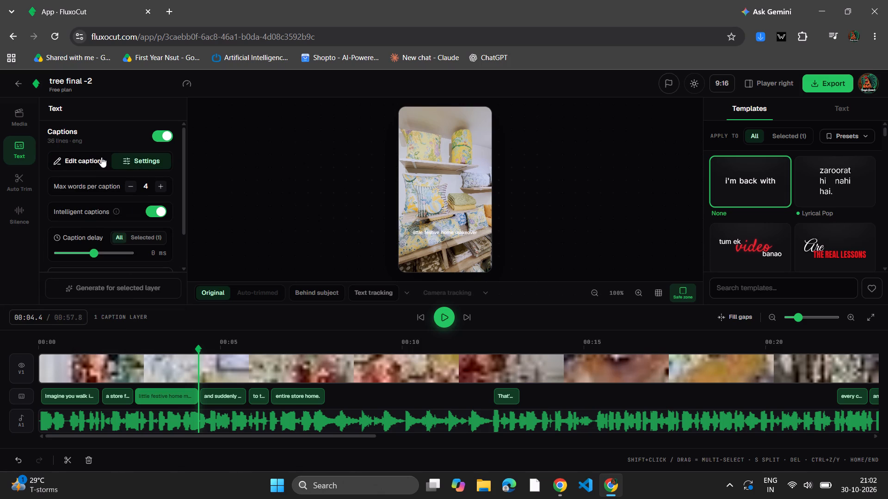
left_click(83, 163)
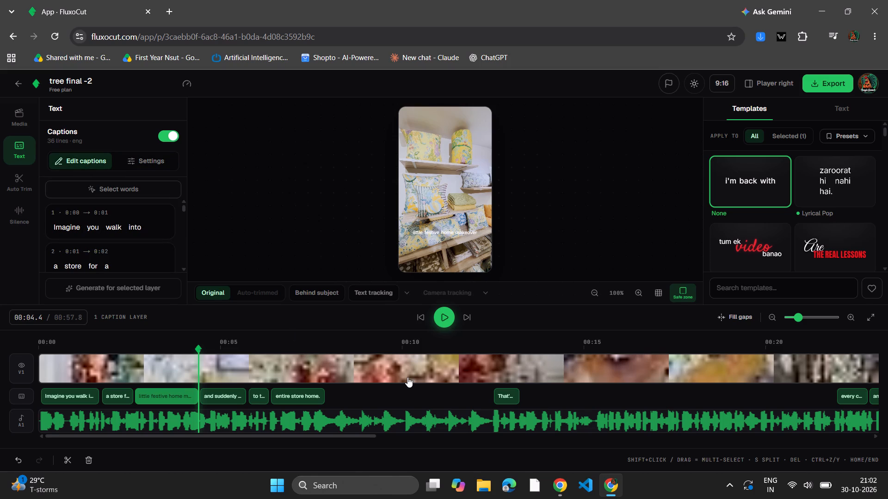
Replay the video from about 14 seconds and pause at 17.5 seconds, on the "Home decor" title.
left_click(539, 378)
key("space")
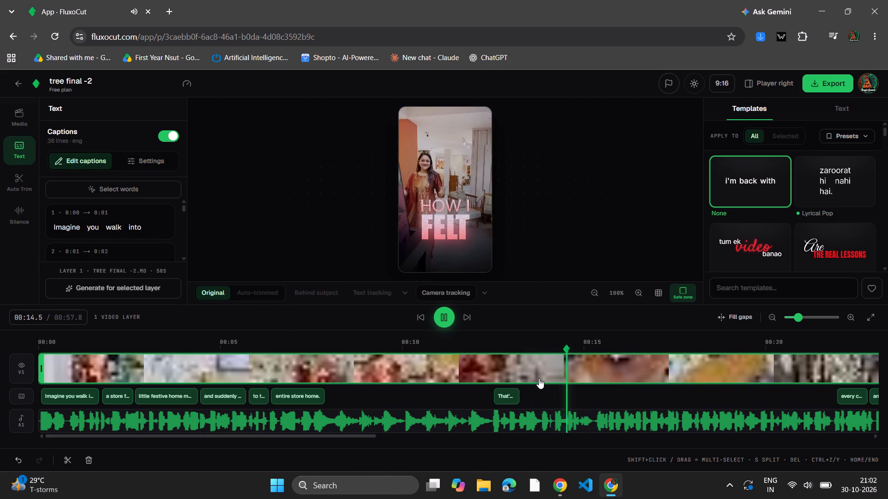
key("space")
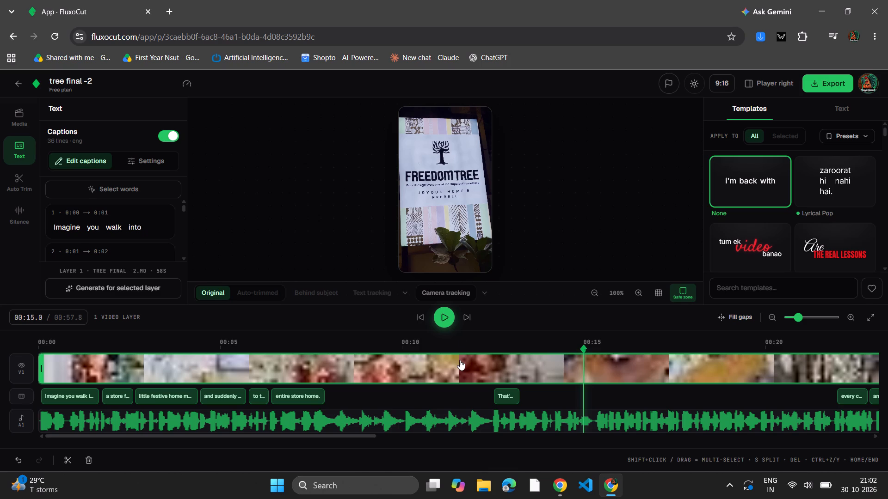
key("space")
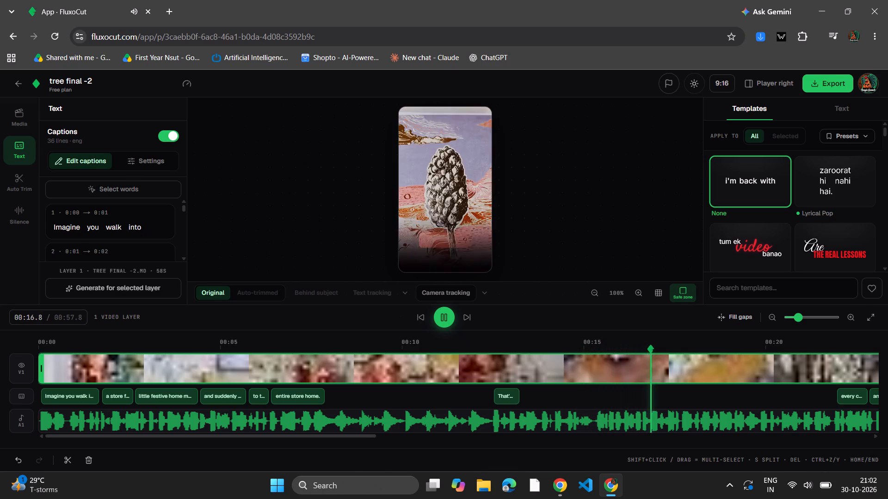
key("space")
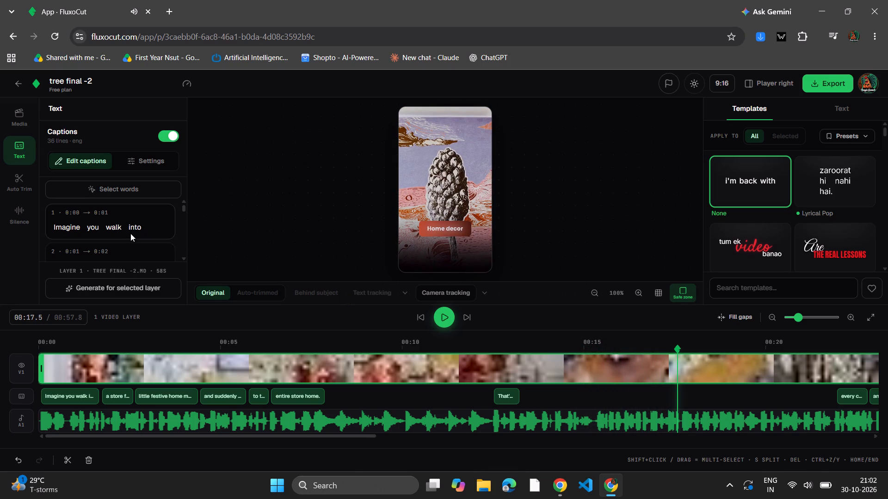
Review the caption settings, including words per caption, intelligent captions, delay, reset and regenerate, and return to the caption lines.
scroll(130, 233, "down", 7)
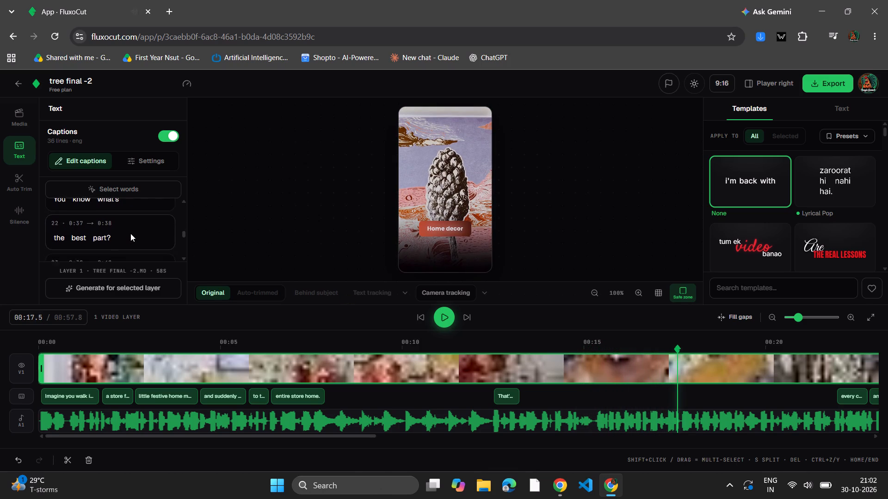
left_click(145, 159)
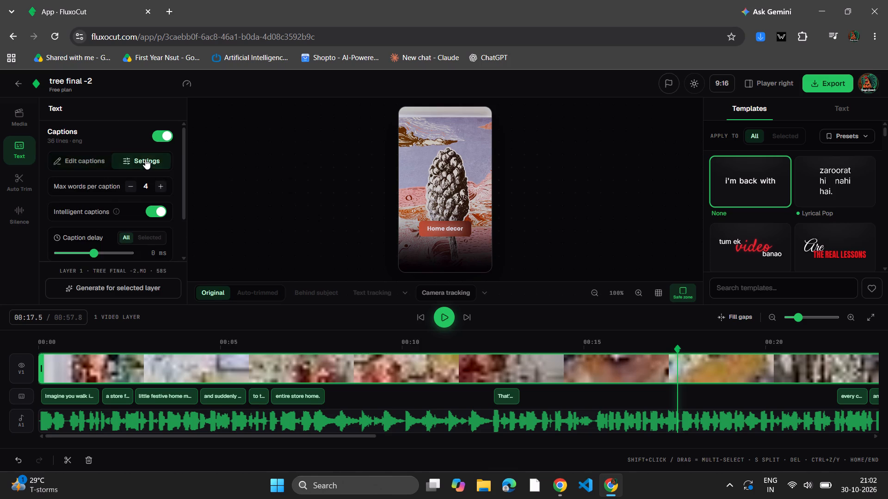
scroll(102, 231, "down", 1)
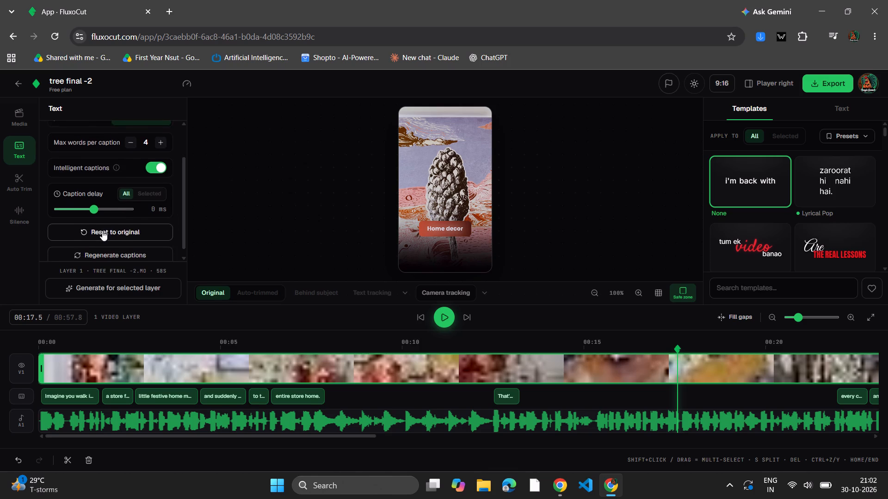
scroll(102, 231, "down", 1)
scroll(102, 231, "up", 2)
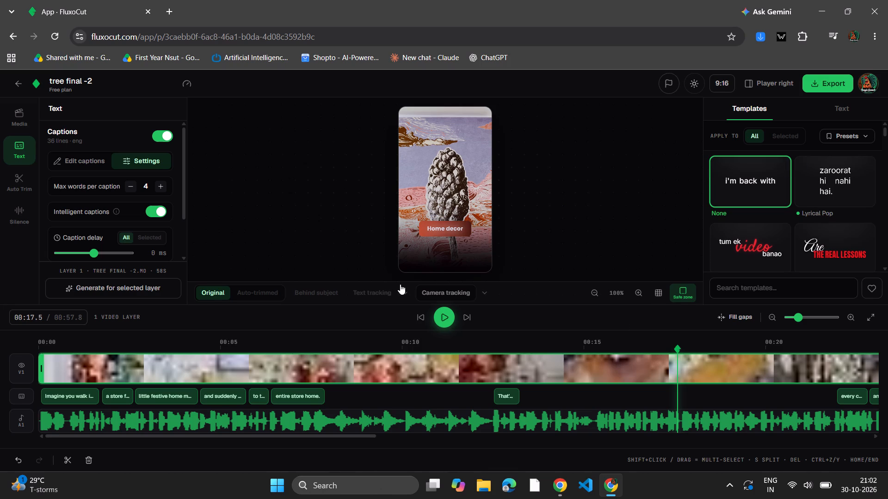
scroll(98, 196, "down", 2)
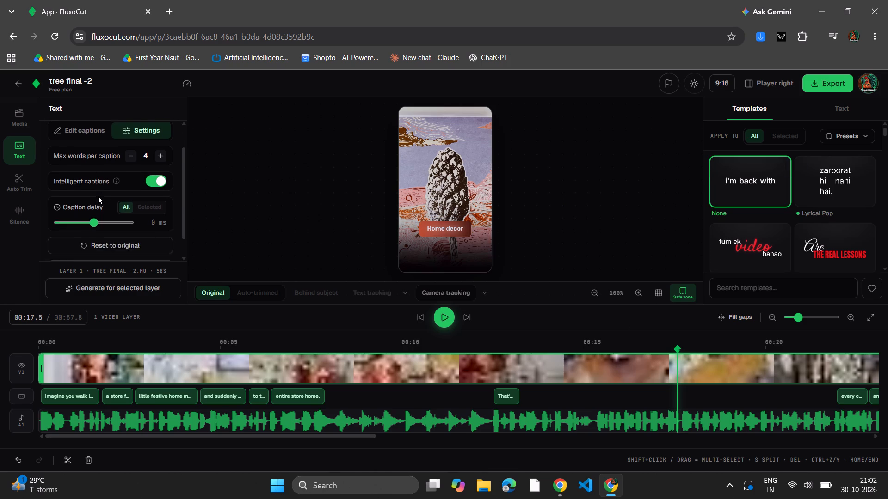
scroll(98, 196, "down", 4)
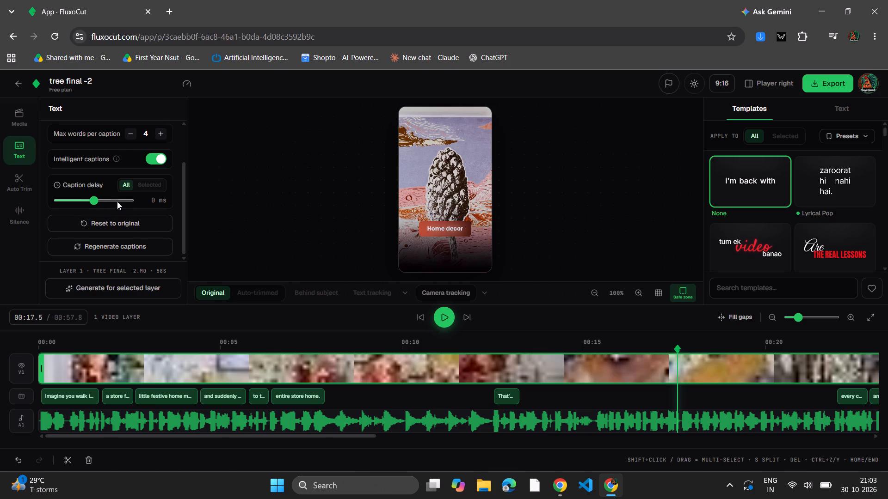
scroll(124, 194, "up", 2)
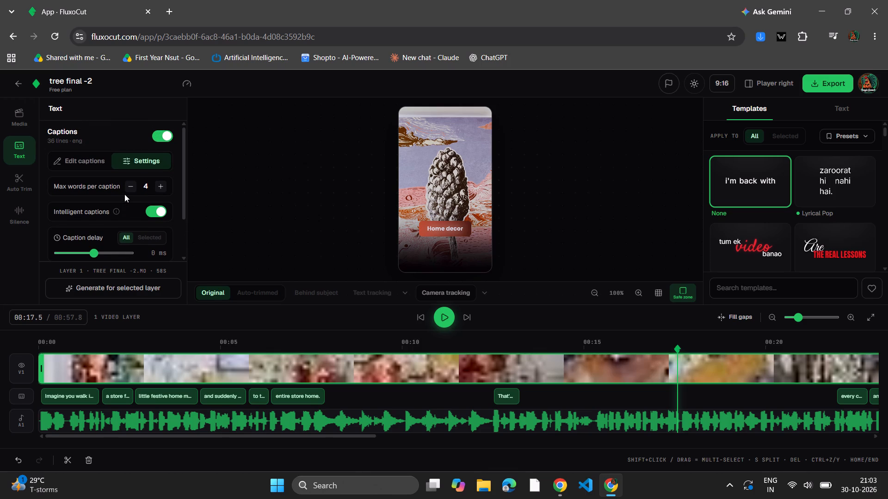
scroll(124, 194, "up", 1)
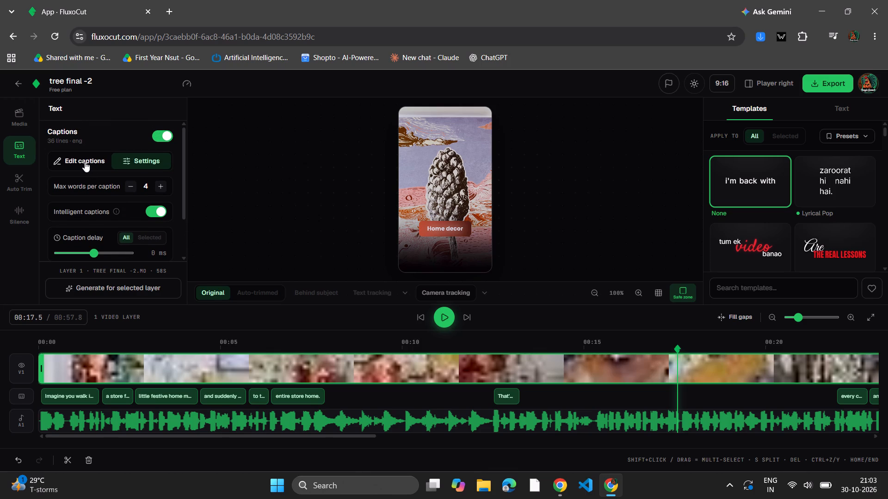
left_click(85, 162)
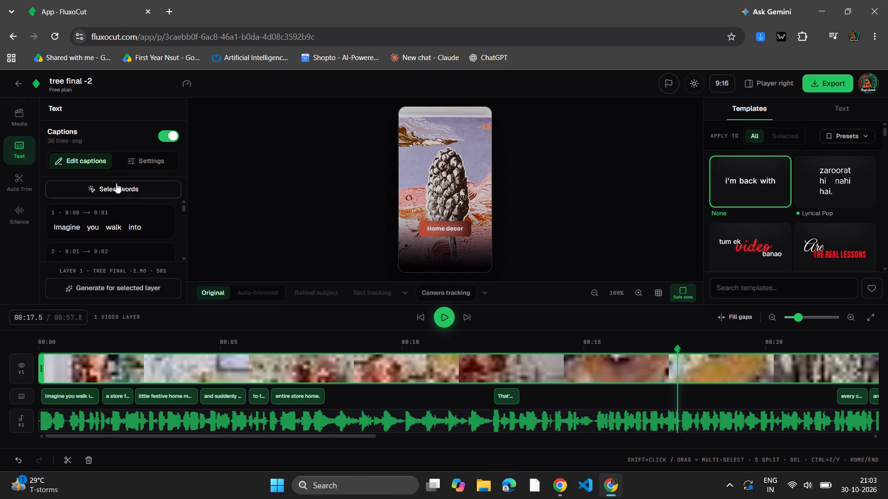
left_click(141, 164)
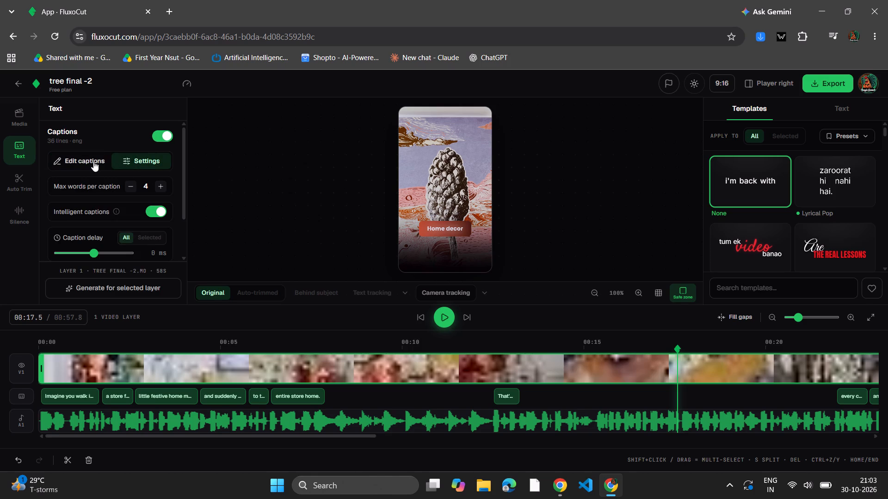
left_click(93, 161)
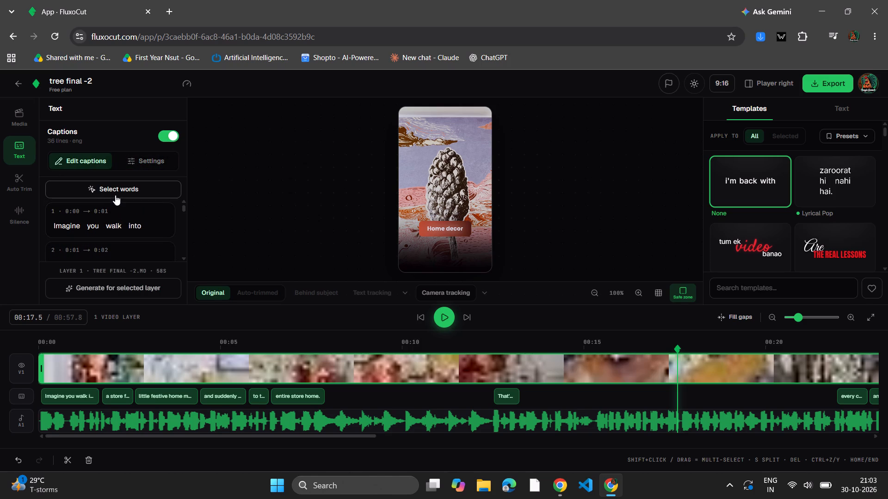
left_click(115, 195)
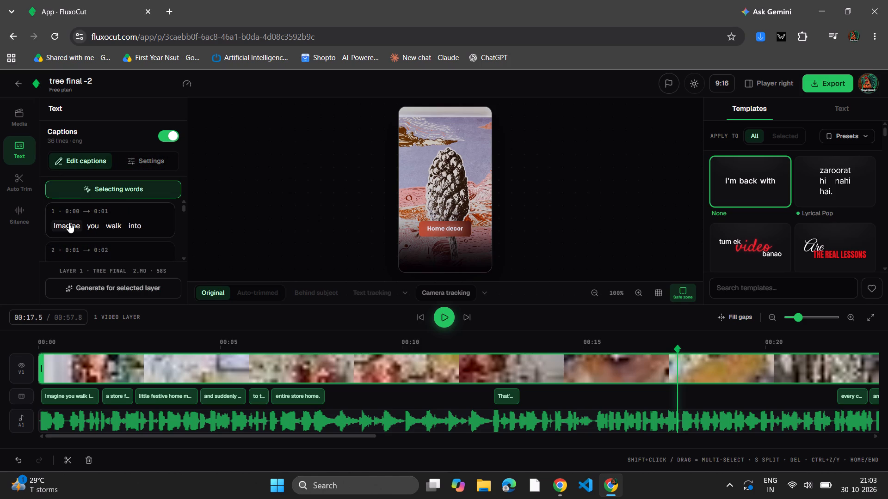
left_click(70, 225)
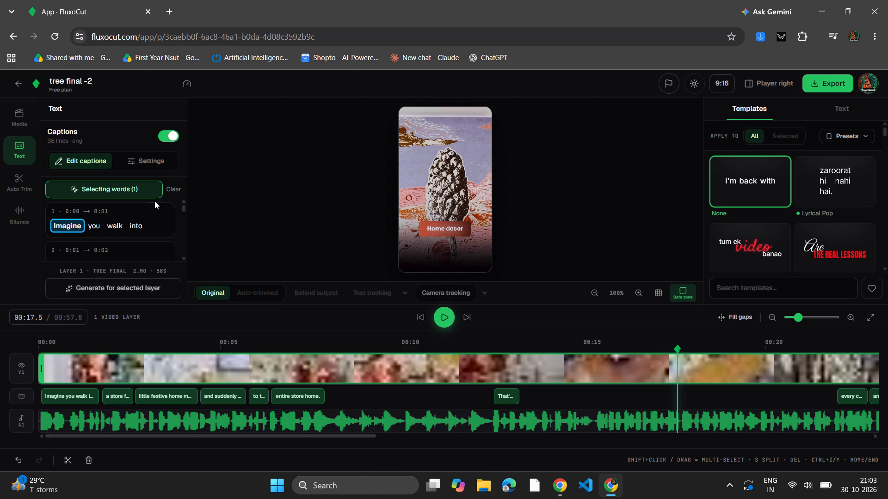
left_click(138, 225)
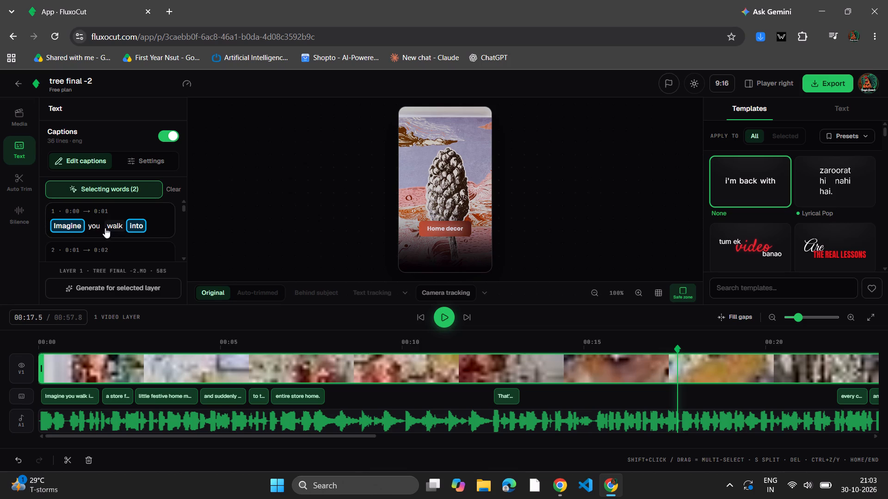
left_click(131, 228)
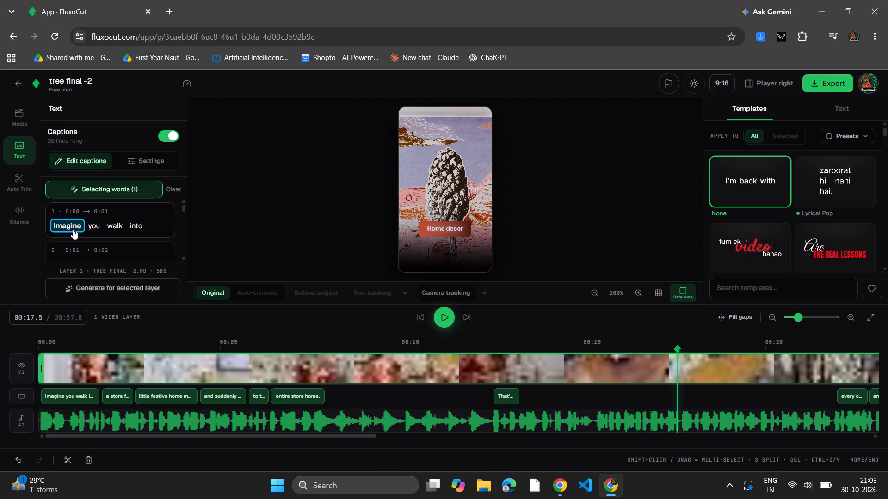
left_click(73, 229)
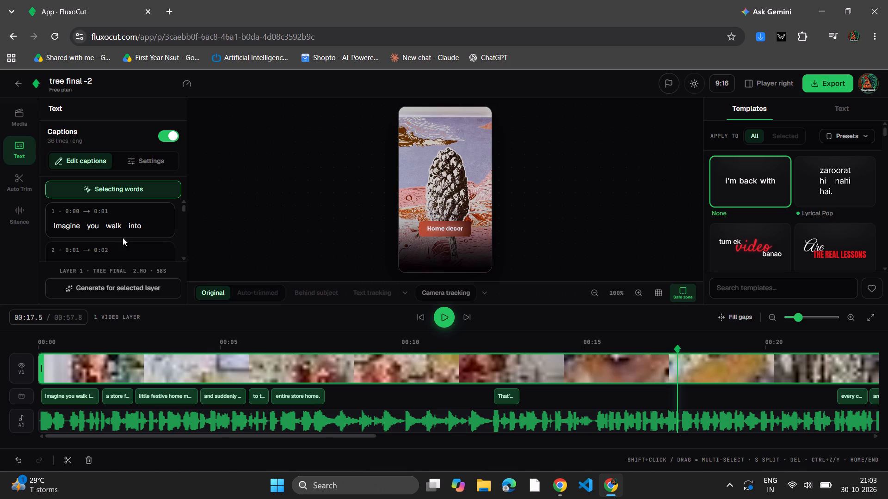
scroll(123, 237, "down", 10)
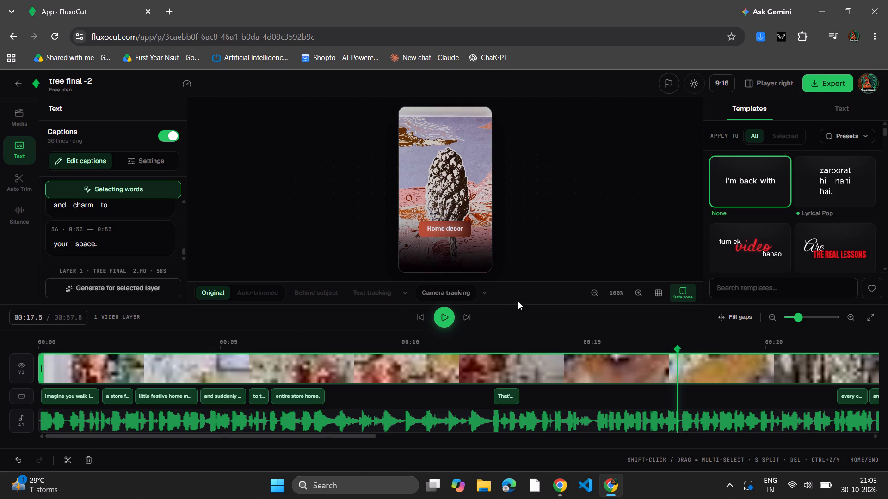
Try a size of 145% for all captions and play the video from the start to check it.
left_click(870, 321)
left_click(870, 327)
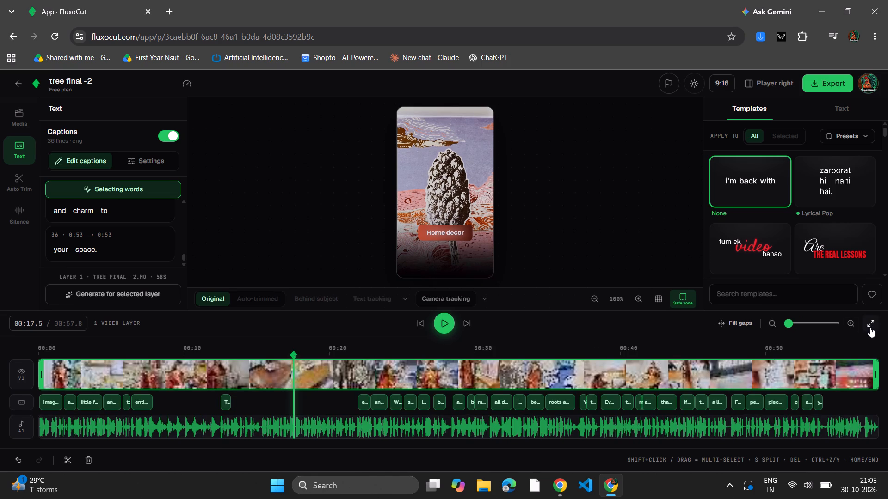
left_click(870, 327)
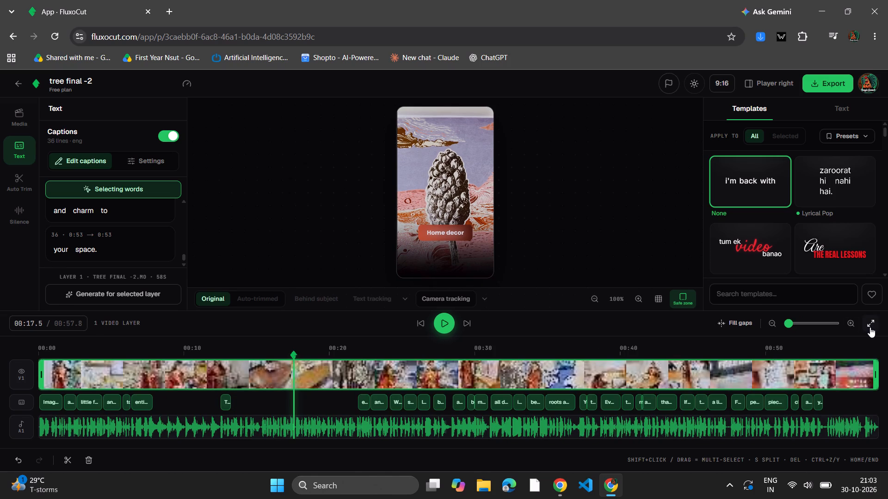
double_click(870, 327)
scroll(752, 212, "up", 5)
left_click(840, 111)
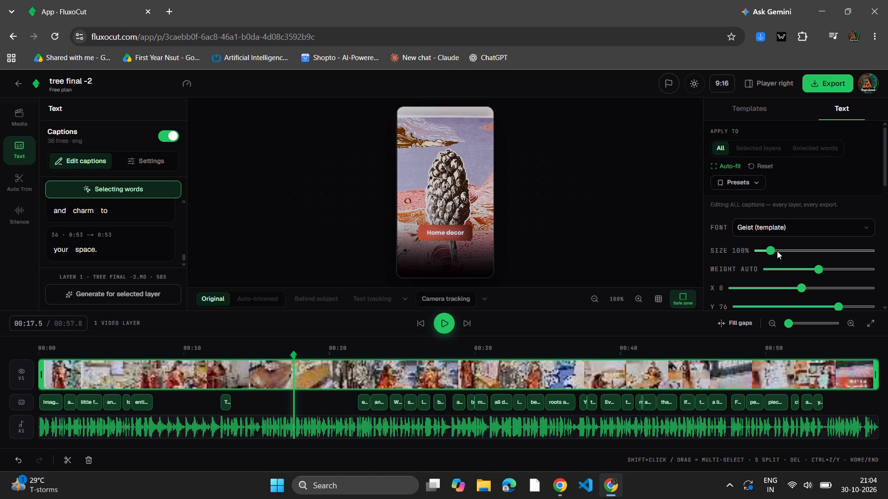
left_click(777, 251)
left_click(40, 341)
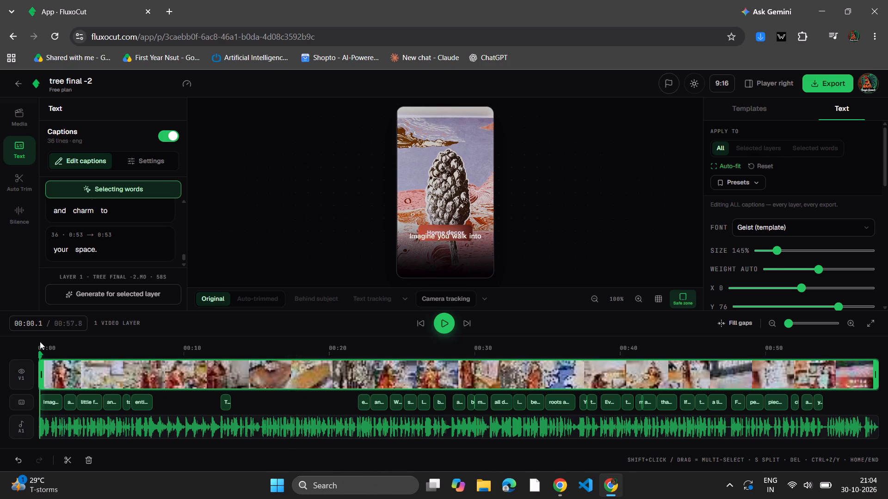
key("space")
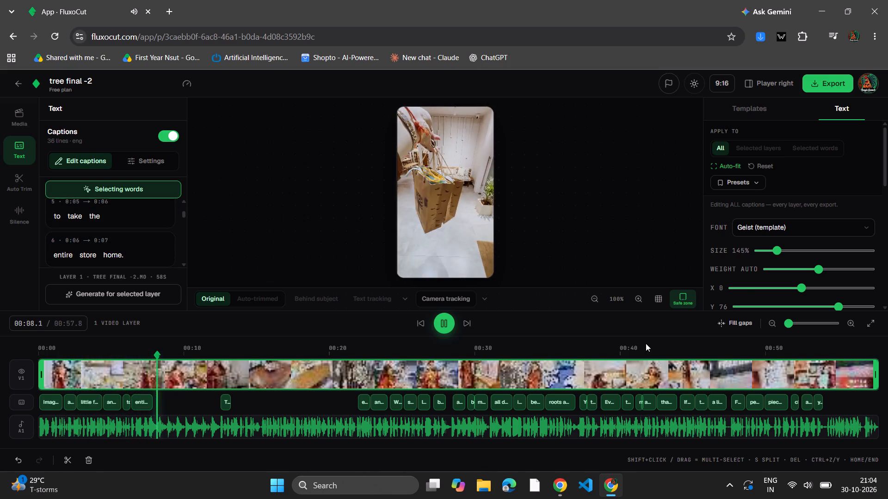
Set the size of all captions to 120%.
left_click(771, 250)
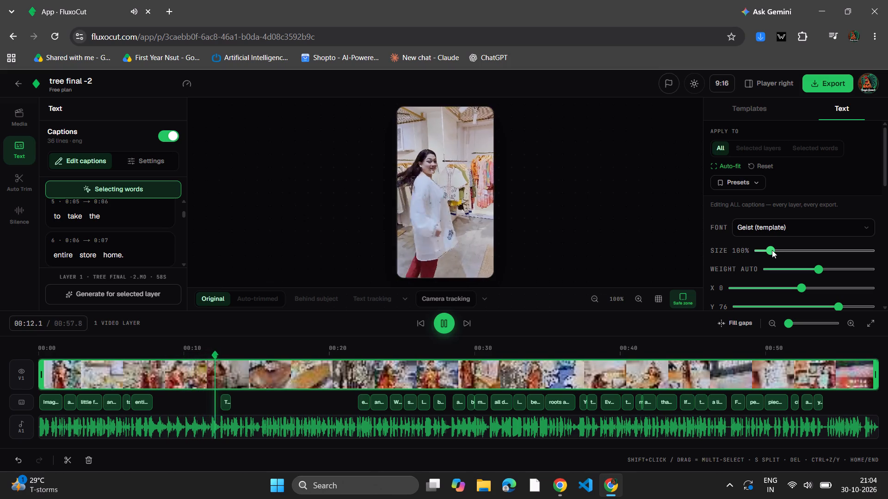
key("Right")
key("Right")
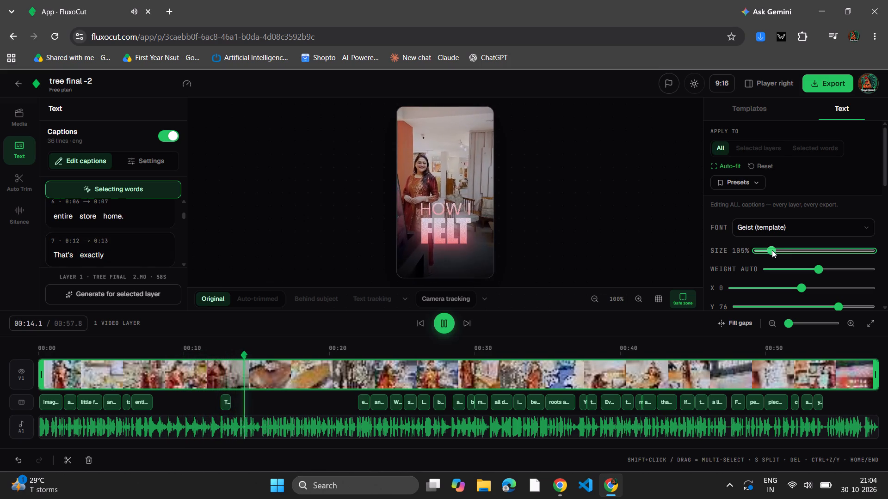
key("Right")
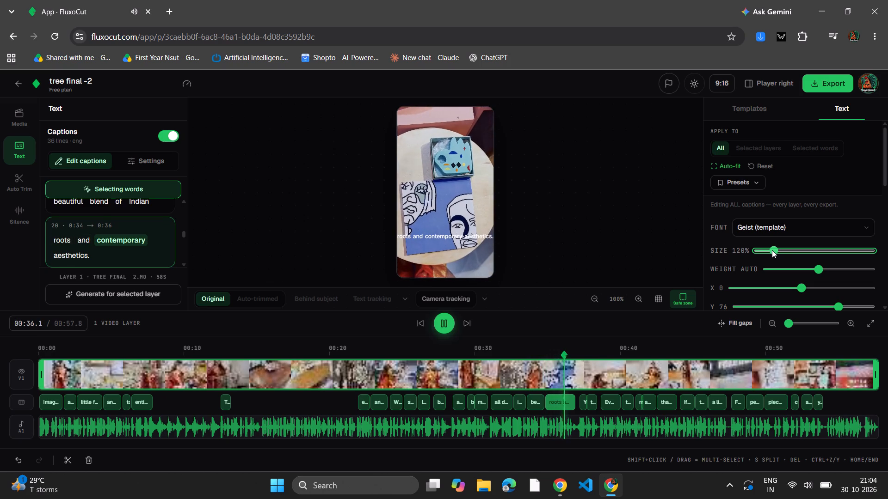
Check the resized captions in playback, look over the remaining text styling options, and return to the opening caption, paused.
key("space")
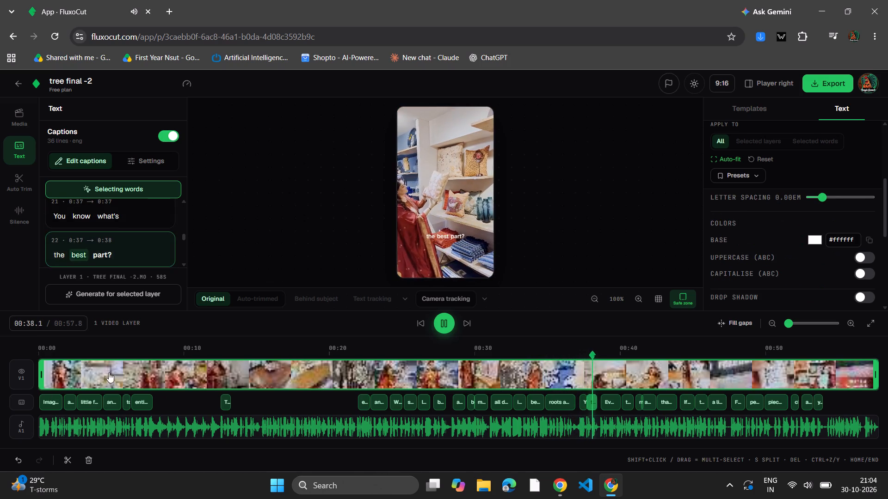
key("space")
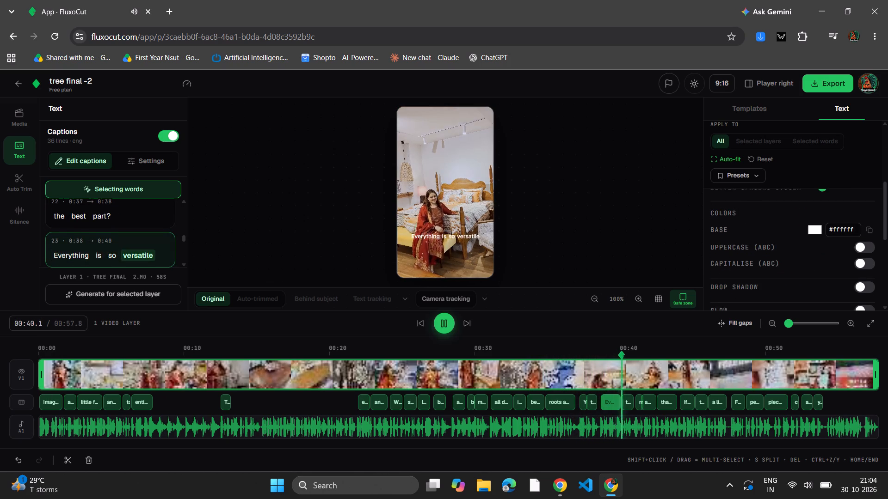
key("space")
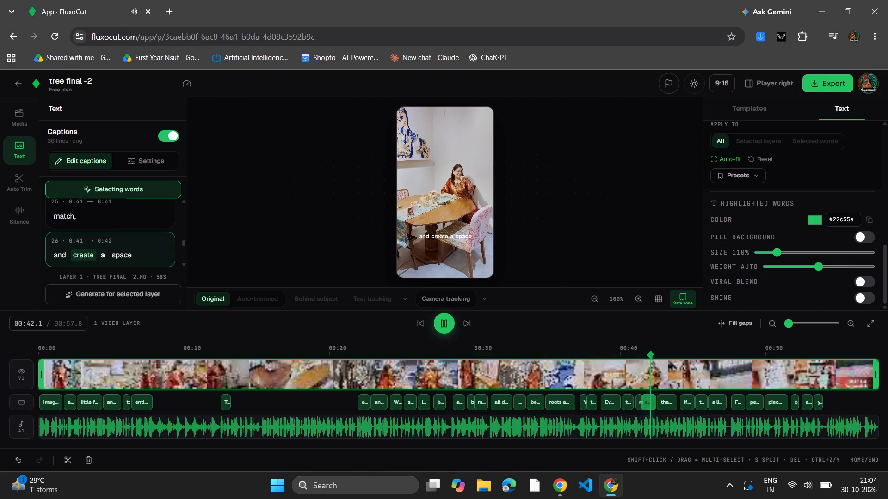
left_click(49, 345)
key("space")
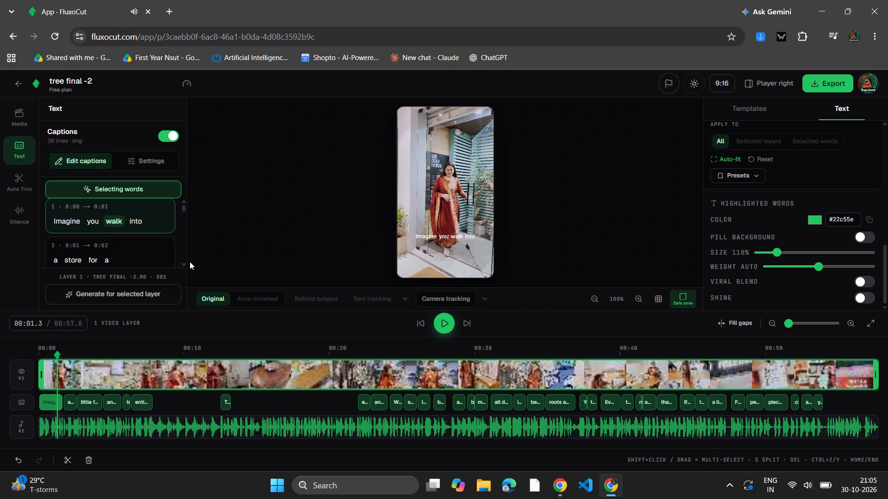
Select the word "makeover" in caption line 3.
scroll(144, 249, "down", 1)
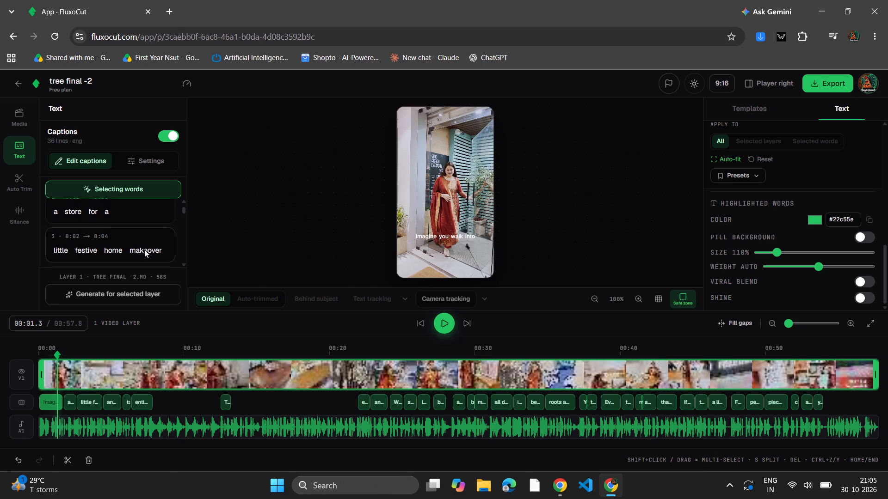
scroll(144, 249, "down", 1)
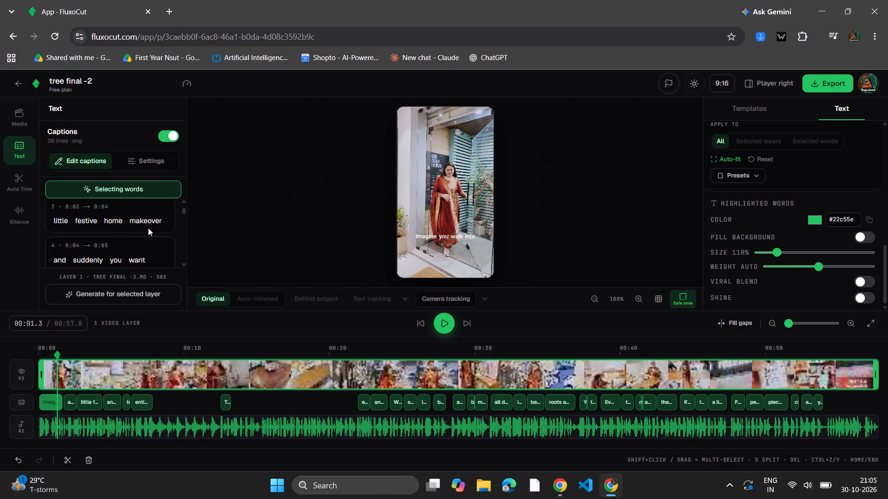
left_click(149, 224)
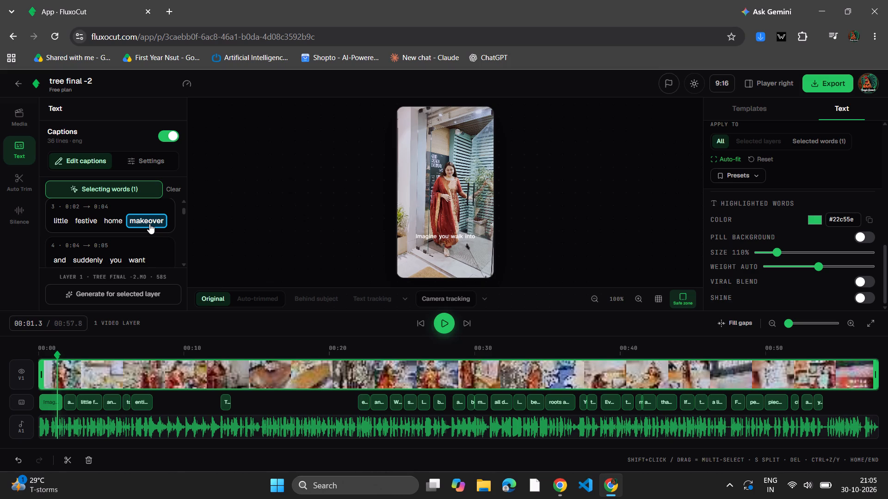
scroll(142, 213, "up", 1)
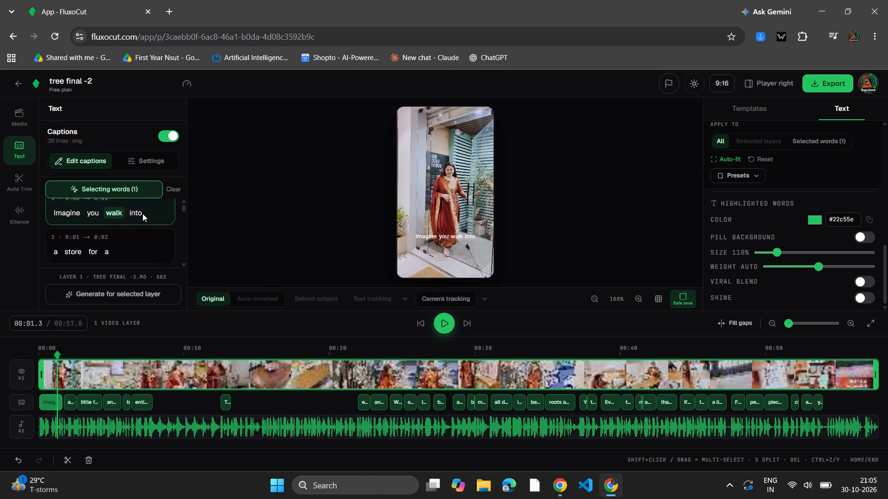
scroll(142, 213, "up", 1)
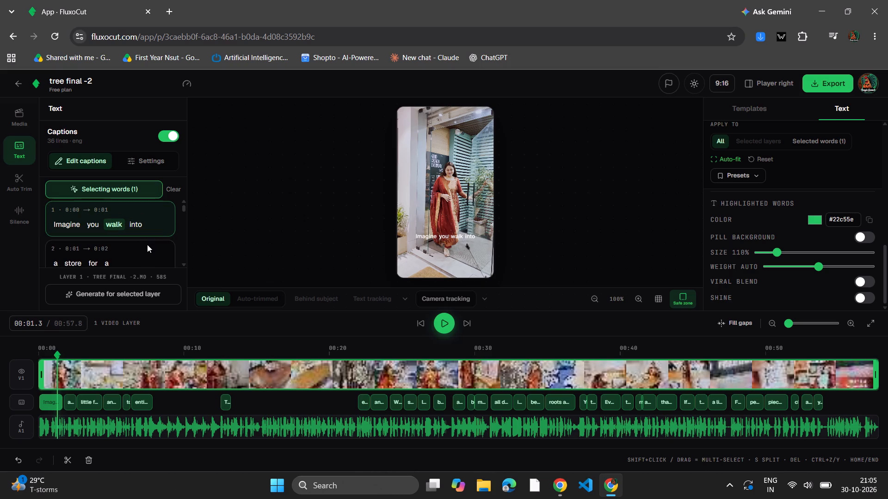
left_click(147, 246)
scroll(777, 214, "up", 5)
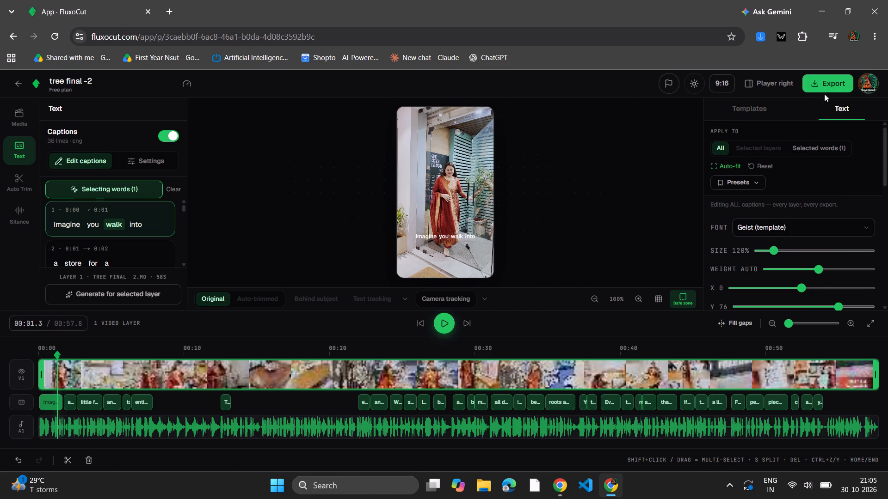
Review the video export options, including resolution, frame rate, quality and watermark terms, and return to the project without exporting.
left_click(827, 91)
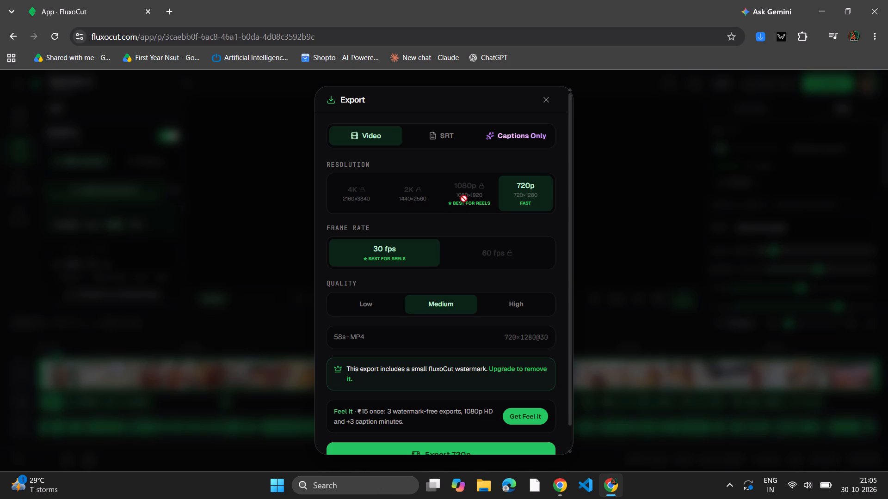
scroll(426, 206, "down", 2)
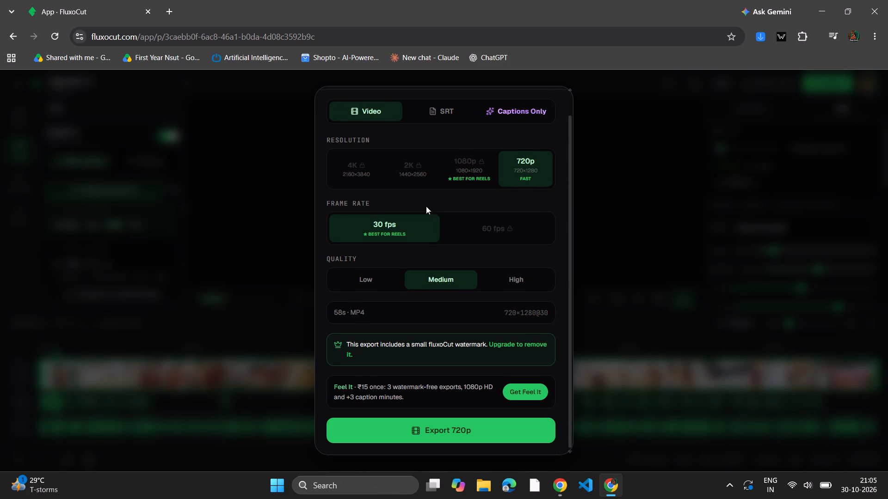
scroll(426, 206, "up", 5)
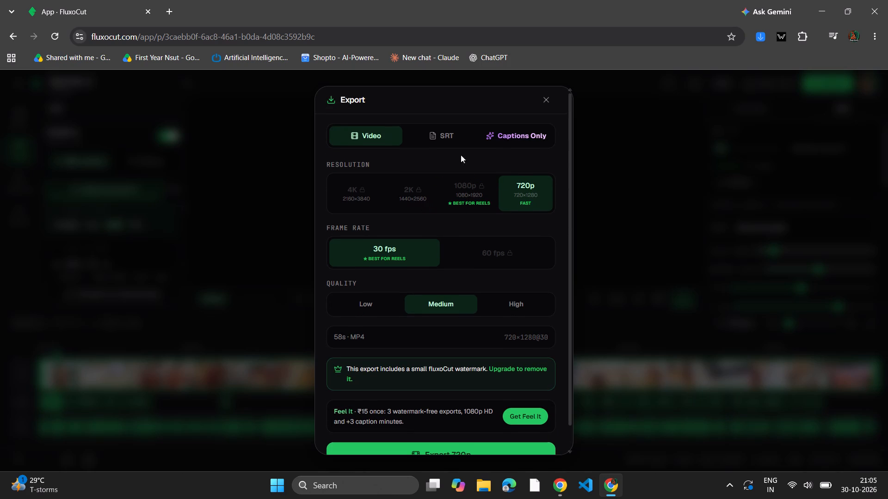
left_click(544, 103)
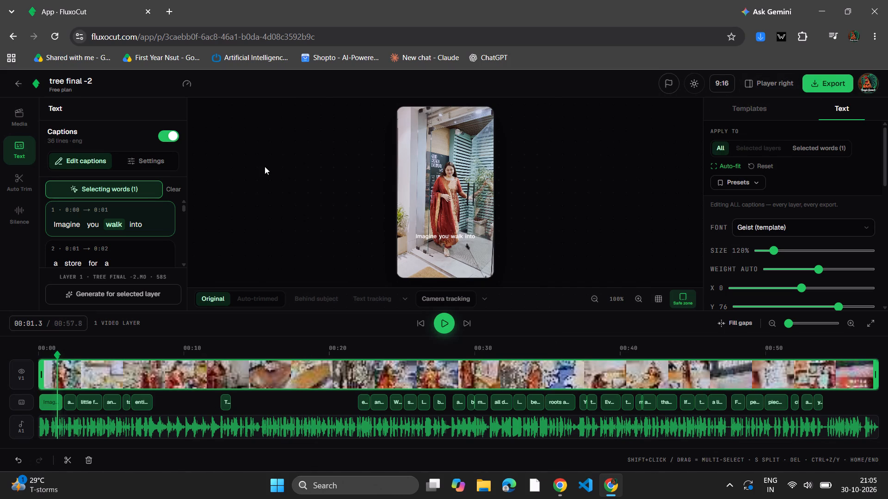
Leave the project and open the plan pricing page through the Feel It plan in the account's plan management.
left_click(19, 85)
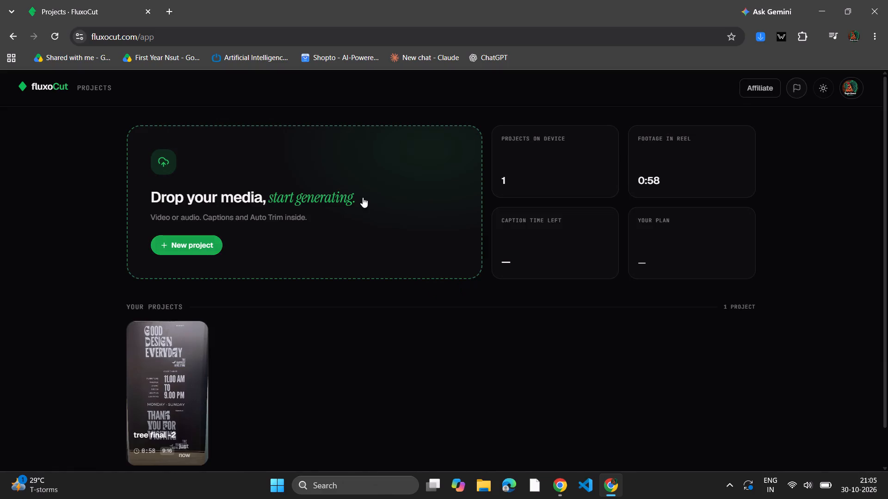
left_click(849, 89)
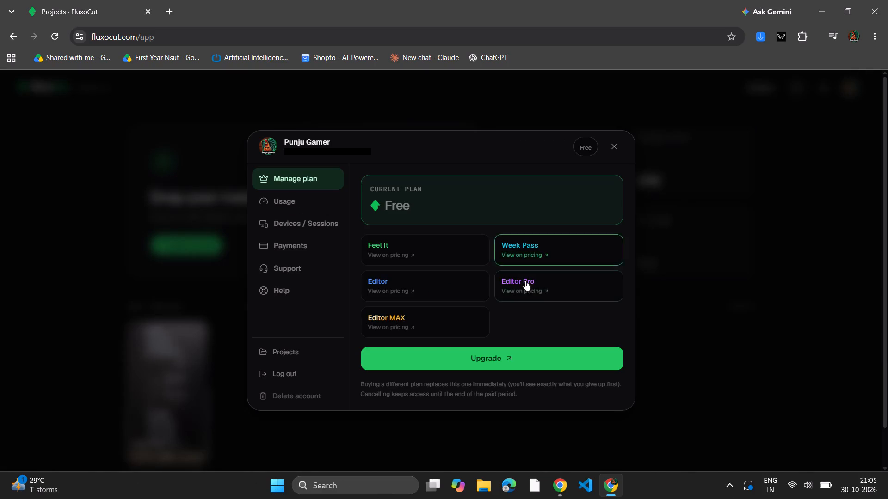
left_click(434, 256)
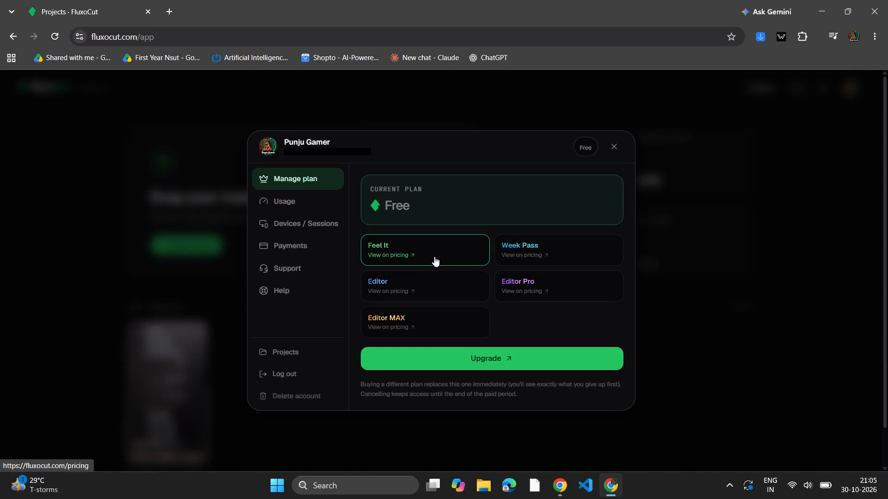
Compare the Free, Feel It, Week Pass and monthly Editor plans for price, caption minutes, export resolution and watermark terms.
scroll(434, 256, "down", 1)
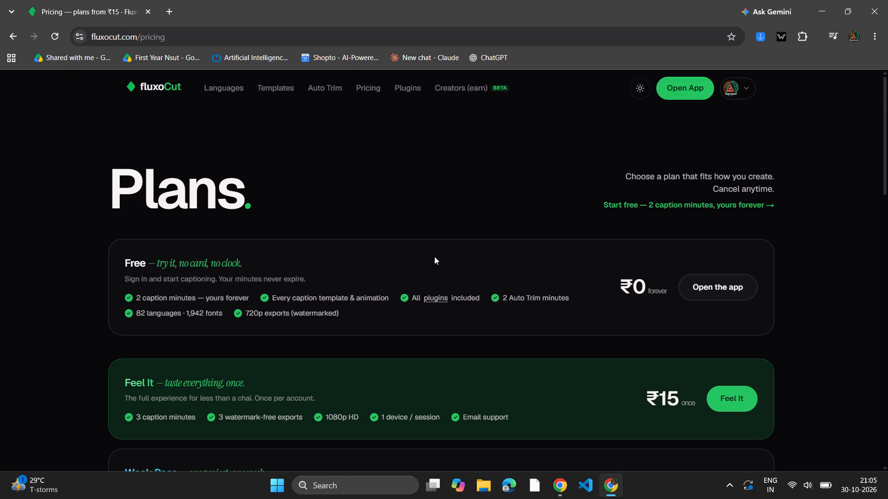
scroll(434, 256, "down", 2)
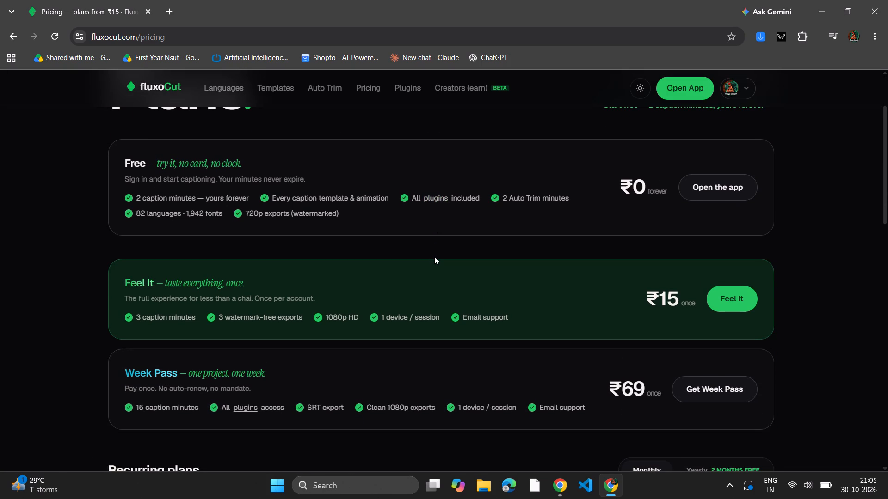
scroll(434, 256, "down", 1)
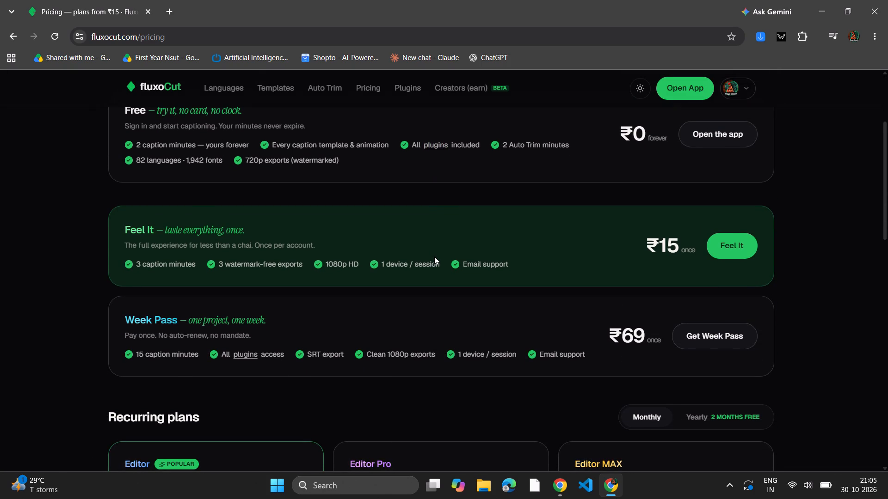
scroll(434, 256, "down", 1)
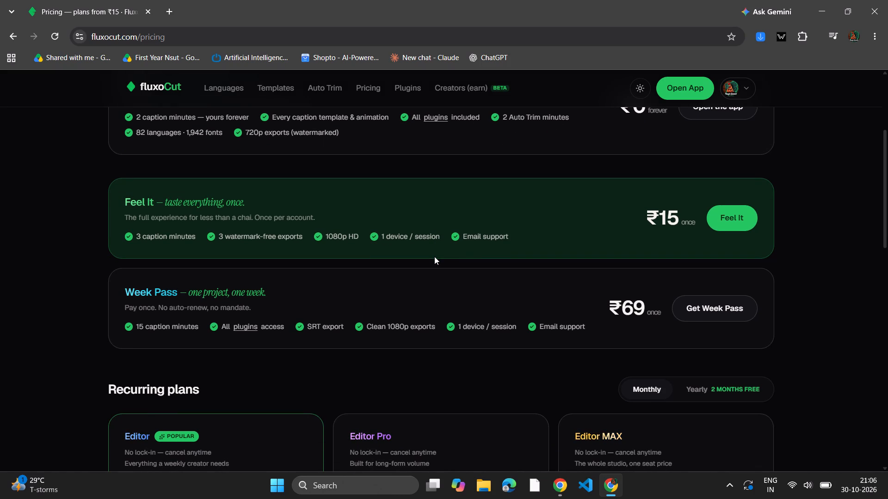
scroll(434, 256, "down", 2)
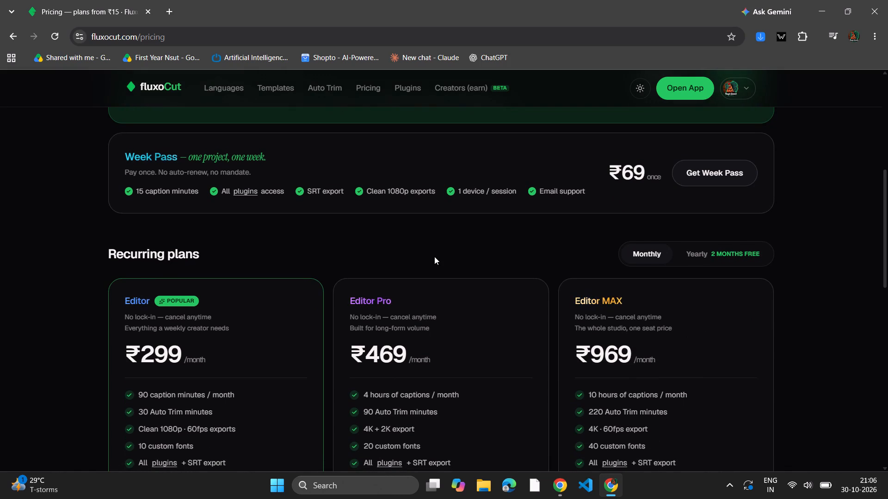
scroll(434, 256, "down", 2)
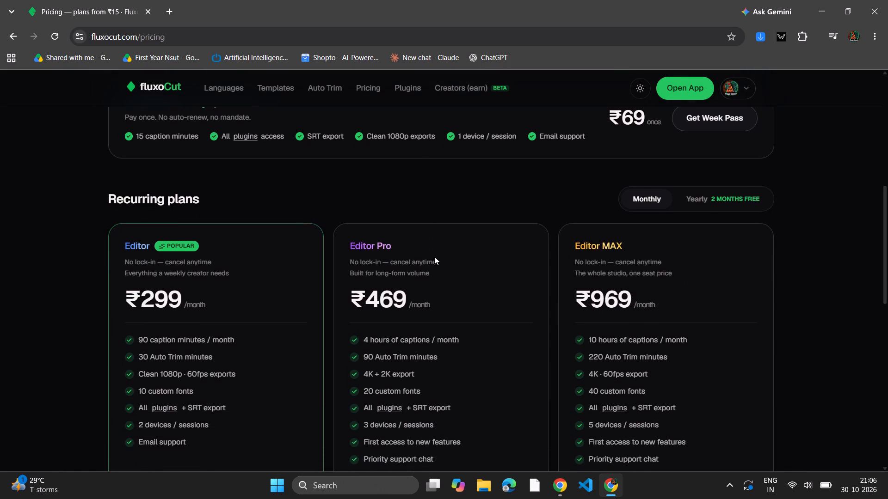
scroll(434, 256, "down", 1)
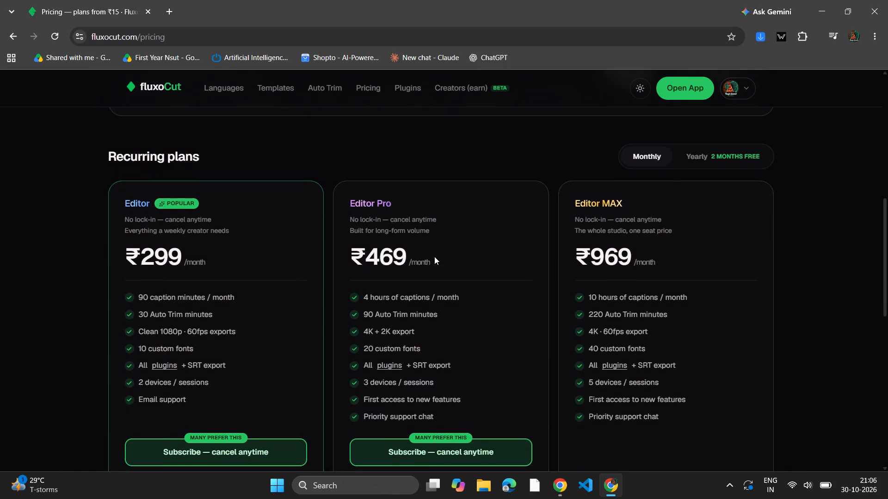
scroll(434, 256, "down", 1)
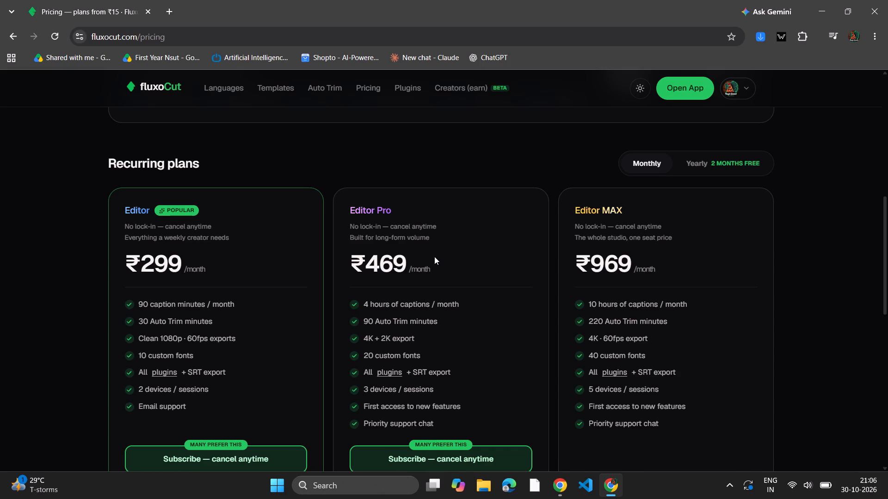
scroll(434, 256, "up", 5)
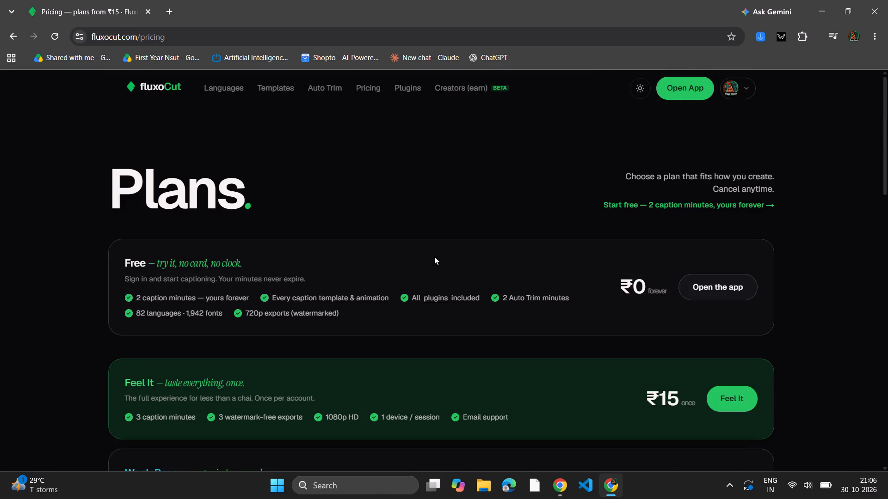
scroll(454, 387, "down", 2)
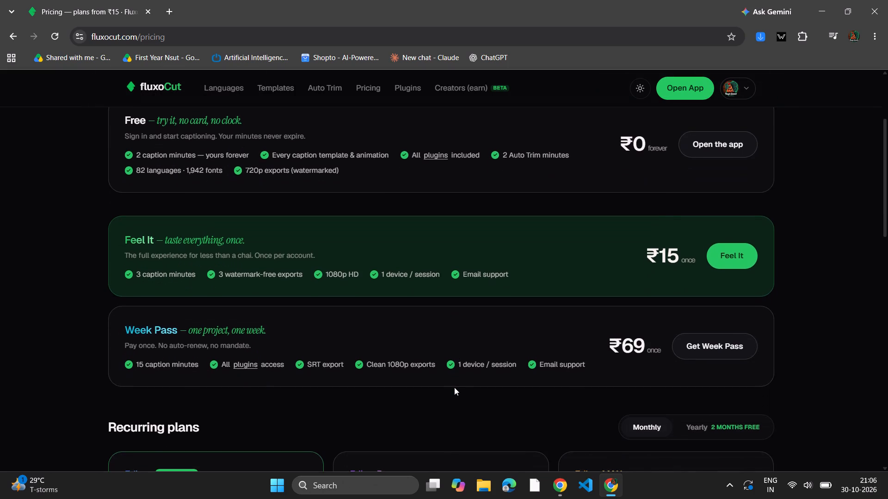
scroll(454, 387, "down", 1)
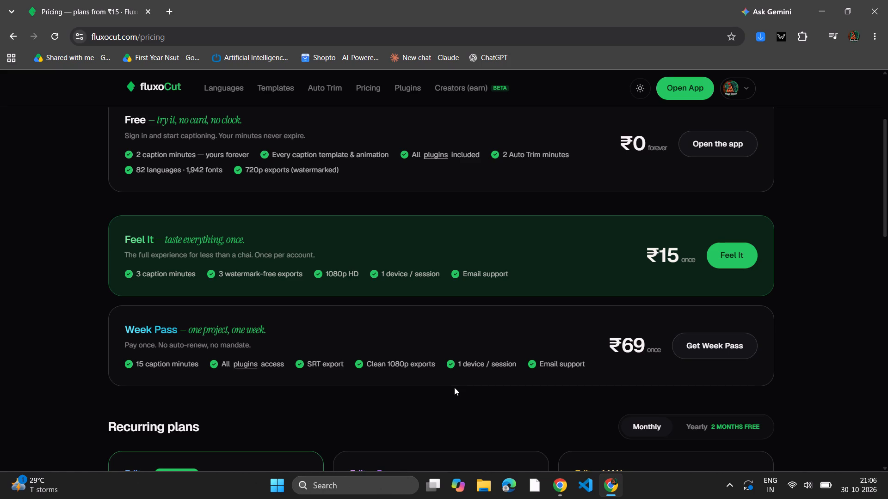
scroll(454, 387, "down", 2)
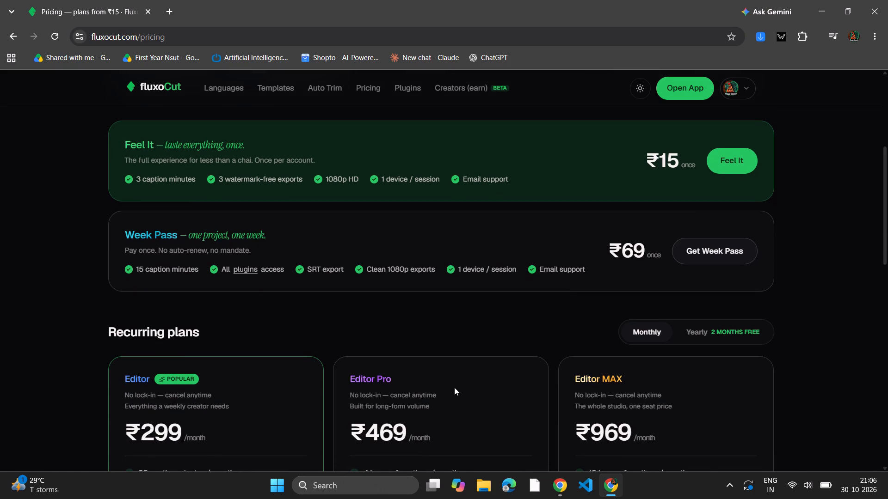
Choose the one-time ₹15 Feel It plan.
left_click(740, 165)
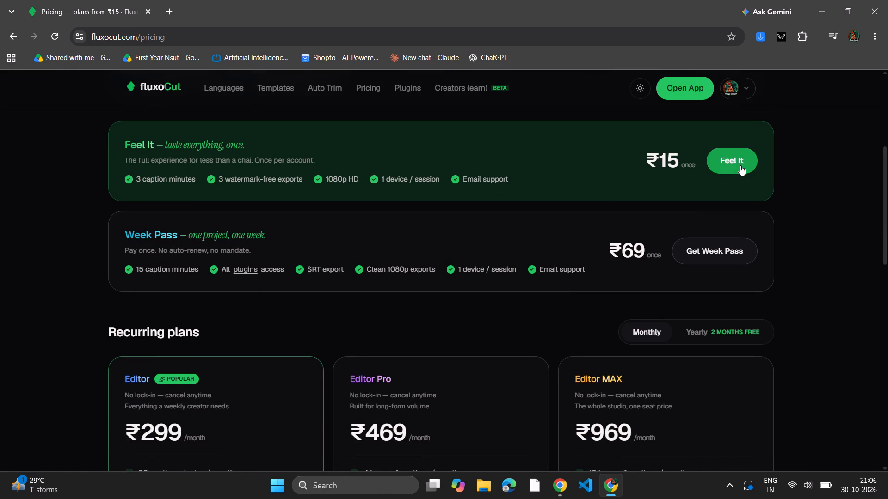
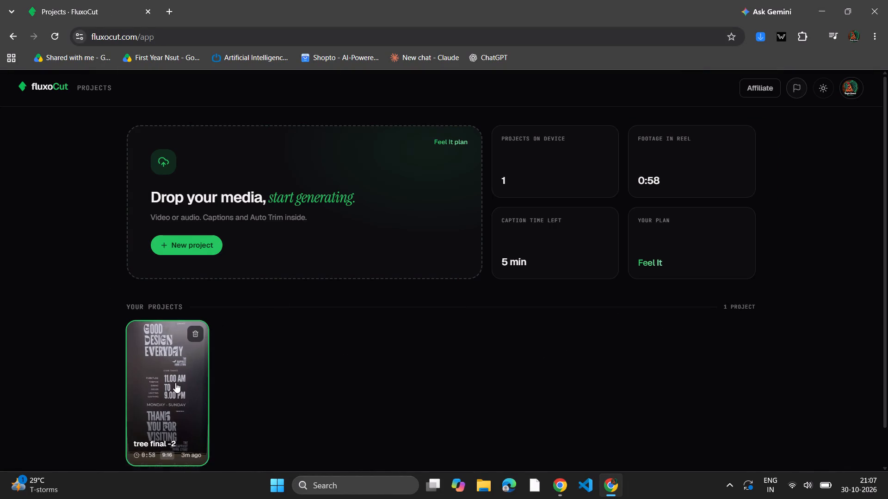
Open the tree final -2 project and export it as a 1080p, 30 fps MP4 video at High quality.
left_click(175, 383)
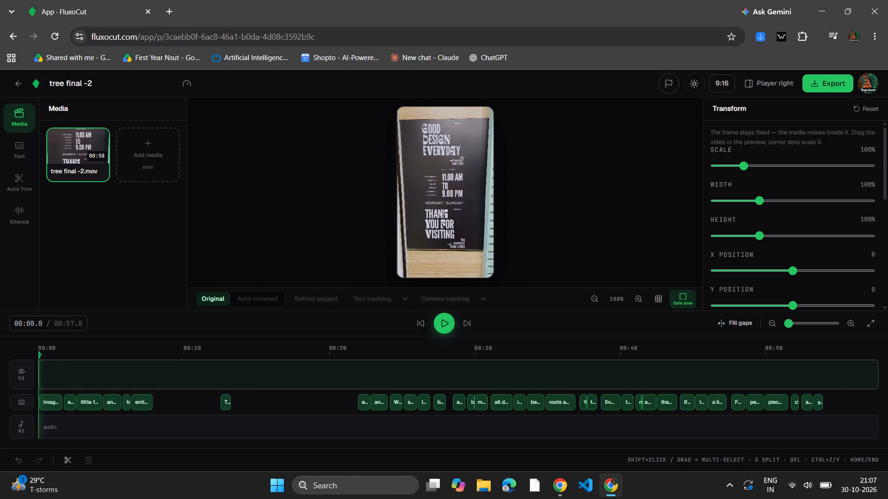
left_click(821, 84)
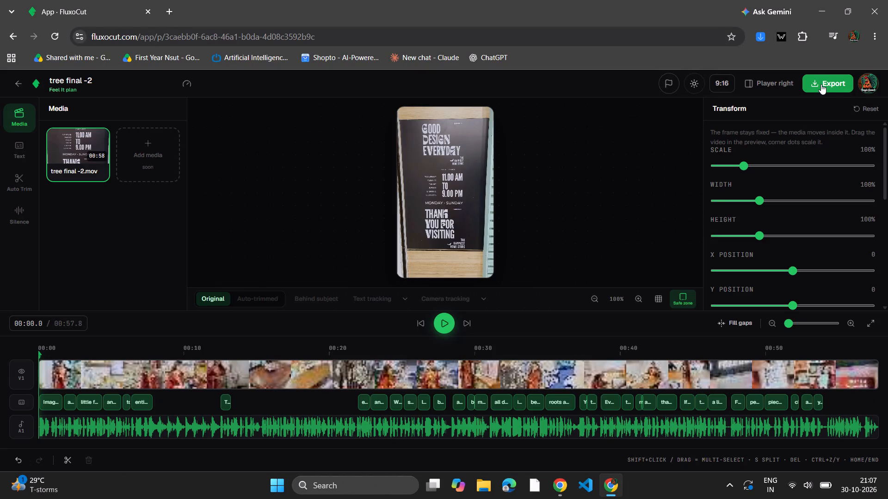
scroll(471, 284, "down", 1)
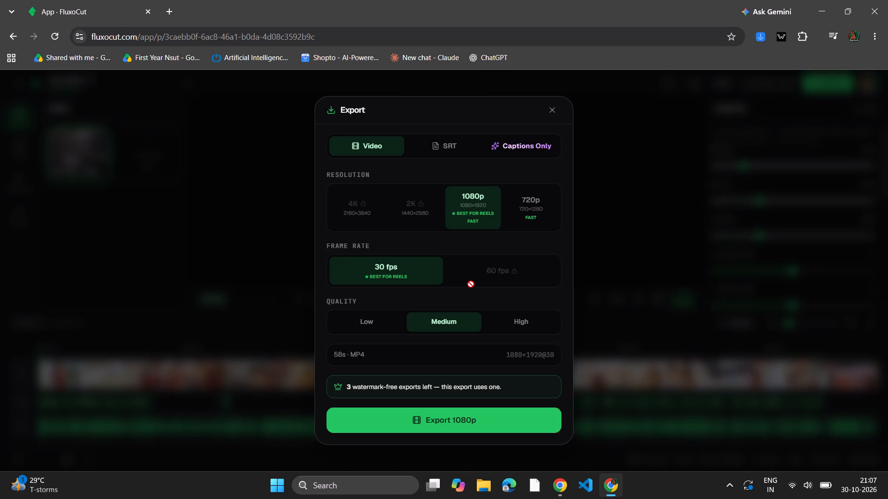
scroll(471, 284, "down", 1)
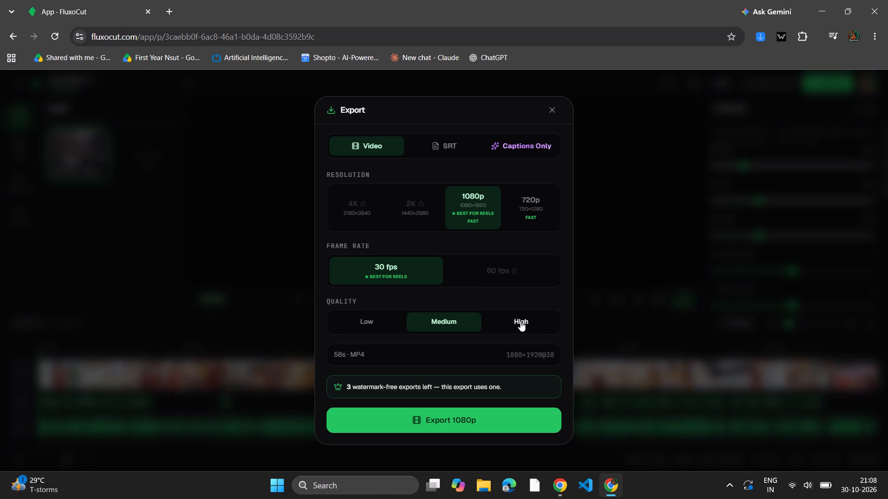
left_click(520, 321)
scroll(440, 341, "down", 3)
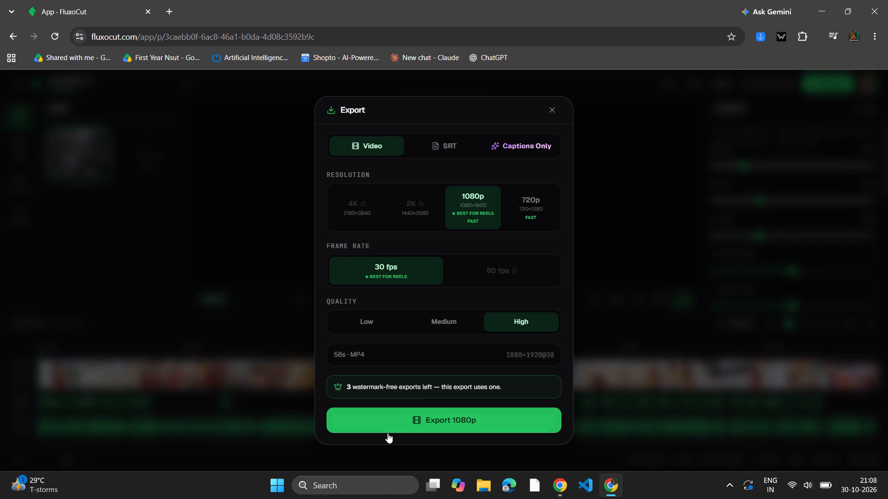
left_click(413, 425)
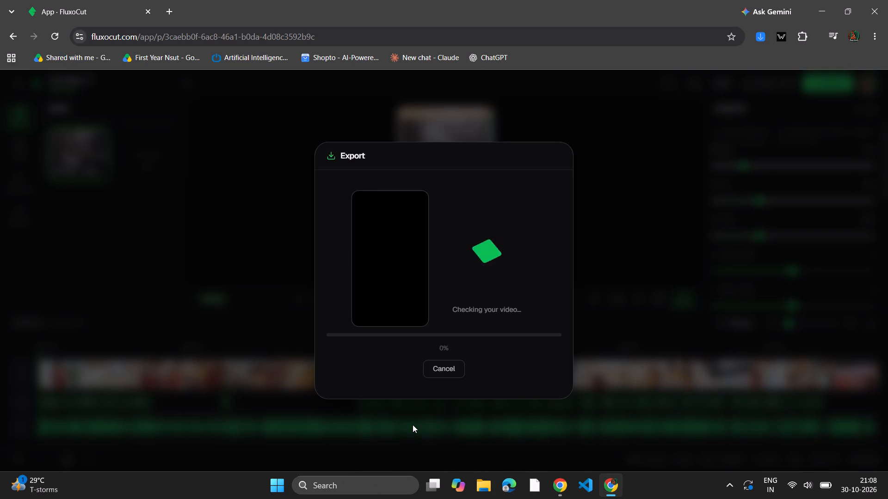
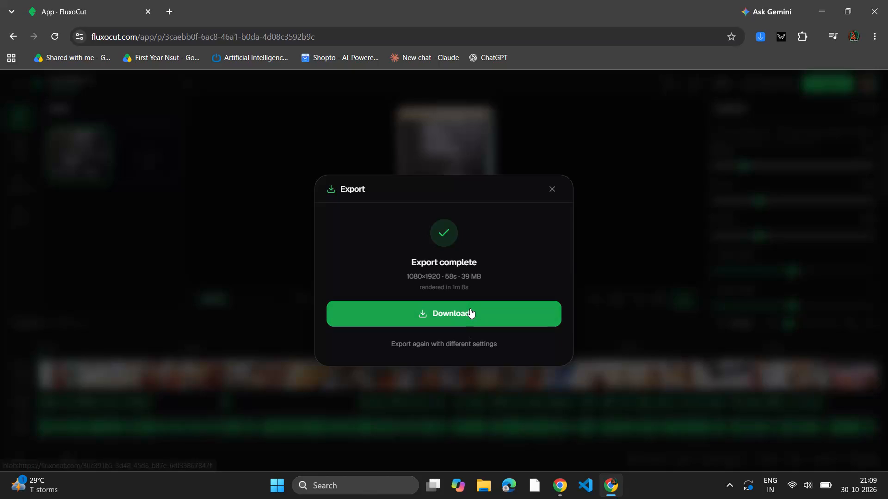
Download the finished tree final -2 video export.
left_click(470, 308)
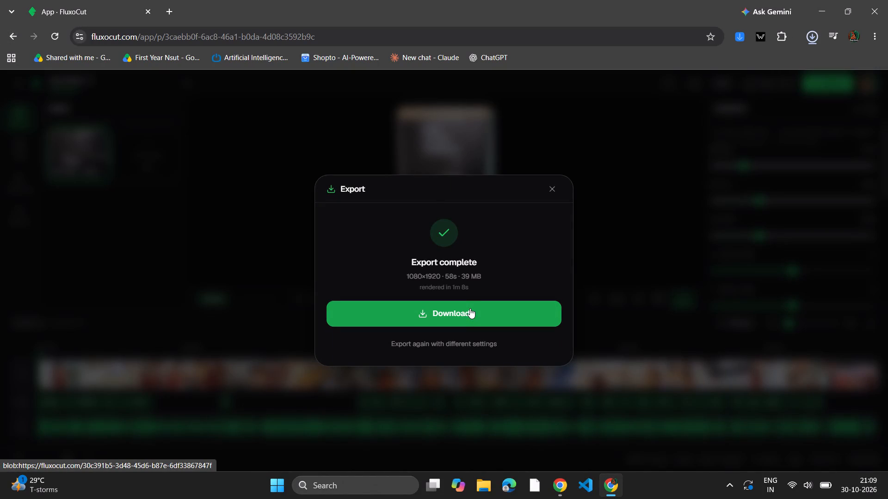
Play the downloaded tree final -2 video from the download history to check it, and return to the project editor.
key("ctrl+j")
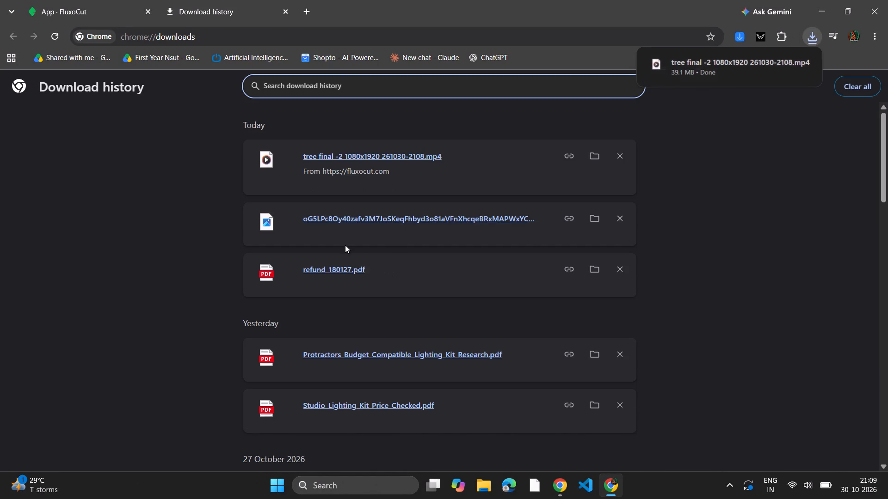
left_click(387, 152)
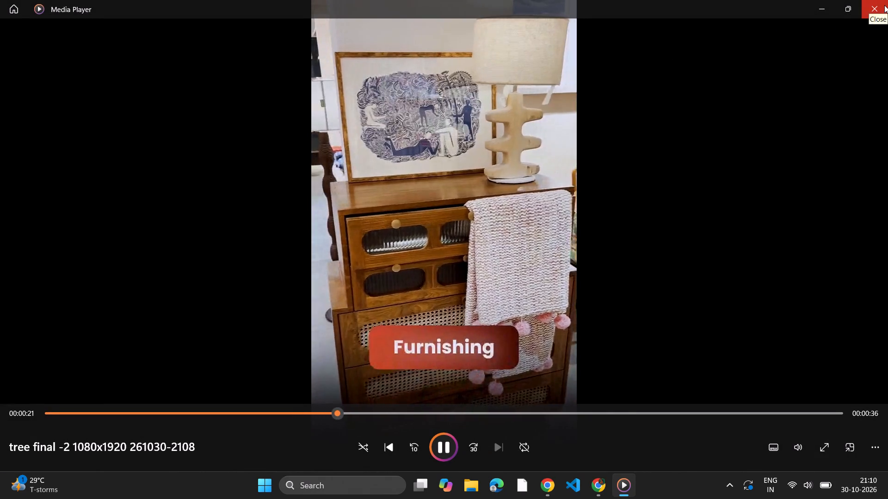
left_click(884, 5)
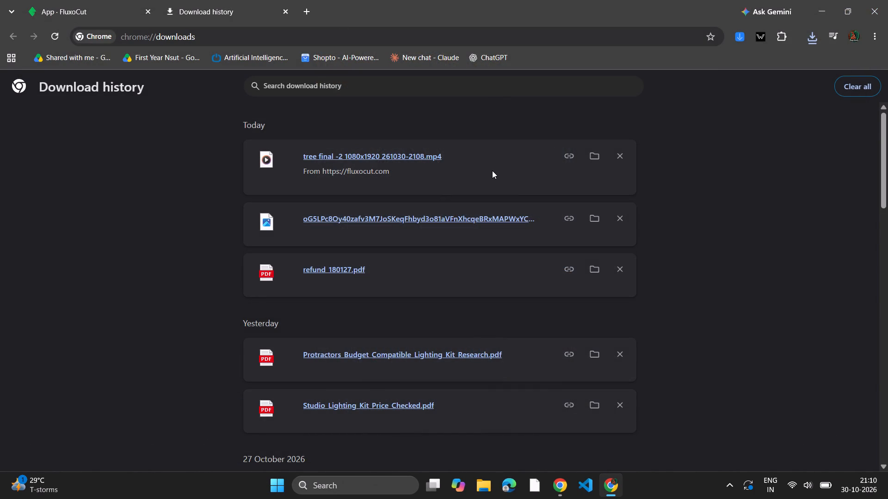
left_click(97, 6)
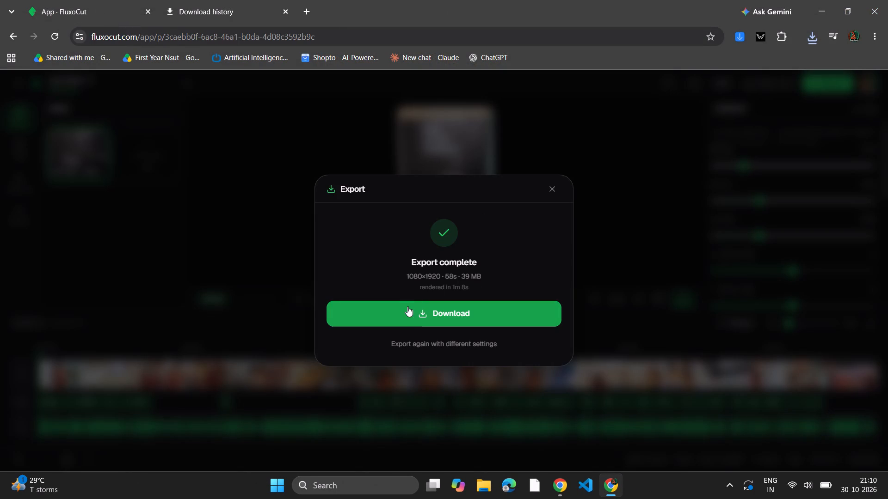
left_click(549, 188)
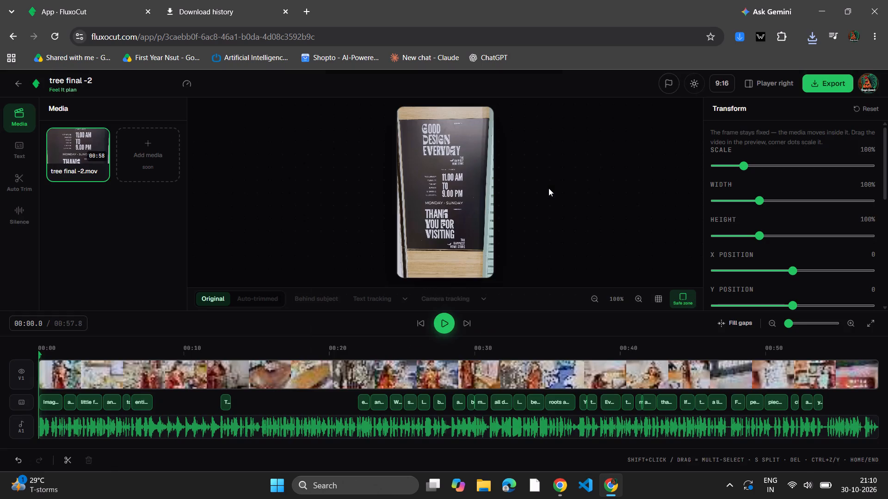
Examine the project's Video, SRT and Captions Only export options, with video quality set to High, and leave without exporting.
left_click(823, 79)
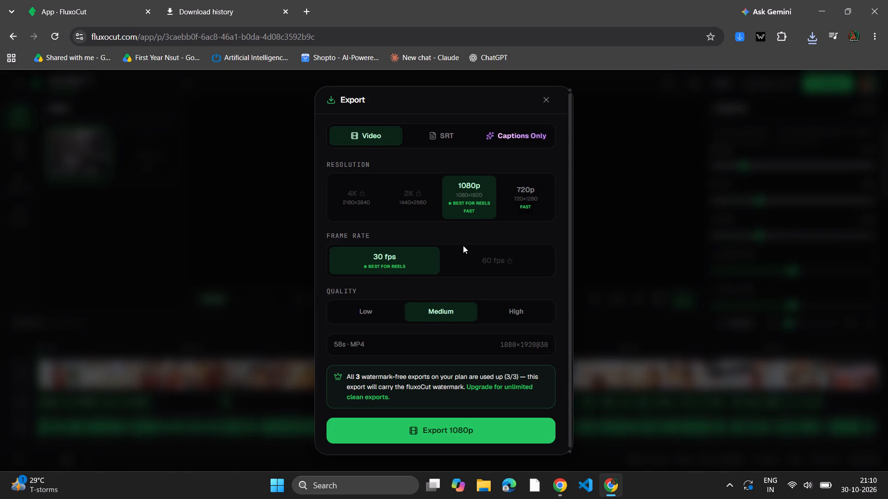
scroll(463, 245, "down", 4)
scroll(461, 299, "down", 2)
left_click(516, 325)
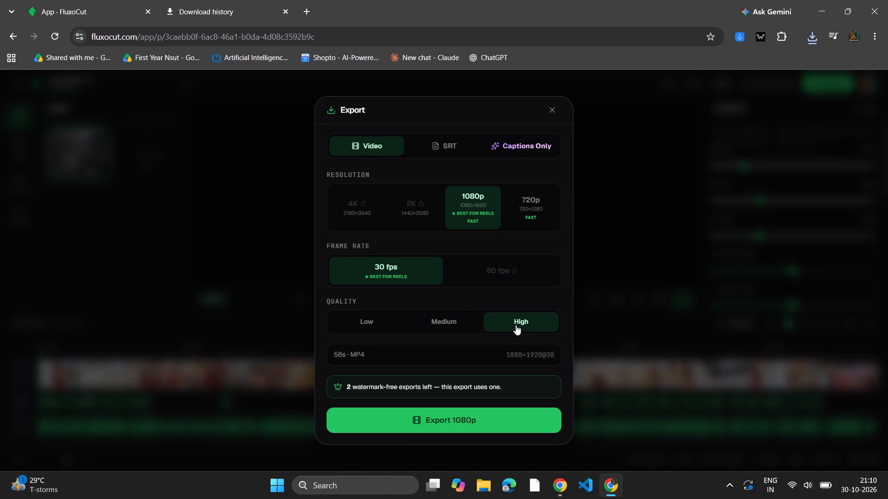
scroll(436, 330, "down", 1)
left_click(431, 351)
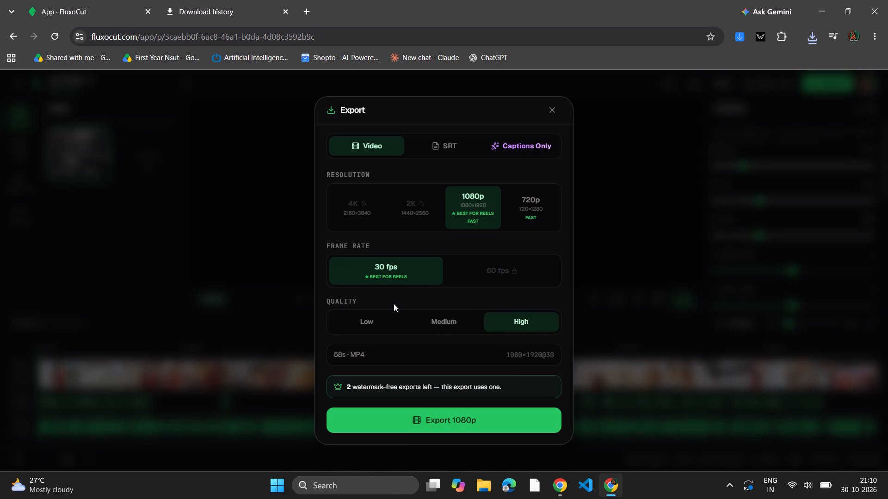
left_click(345, 348)
left_click(348, 352)
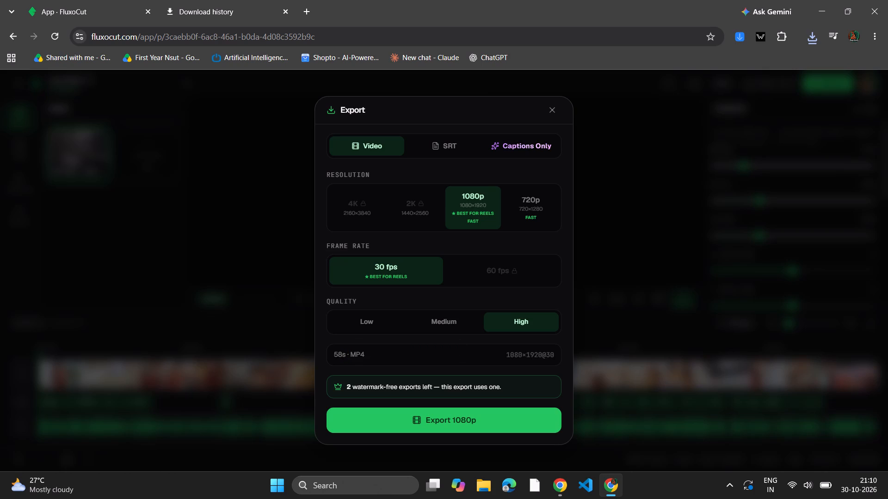
left_click(348, 352)
left_click(354, 354)
left_click(459, 142)
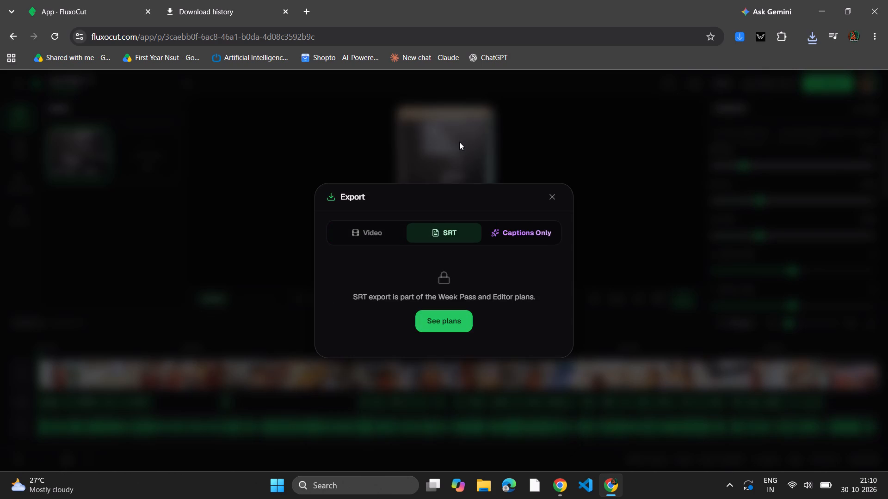
left_click(517, 230)
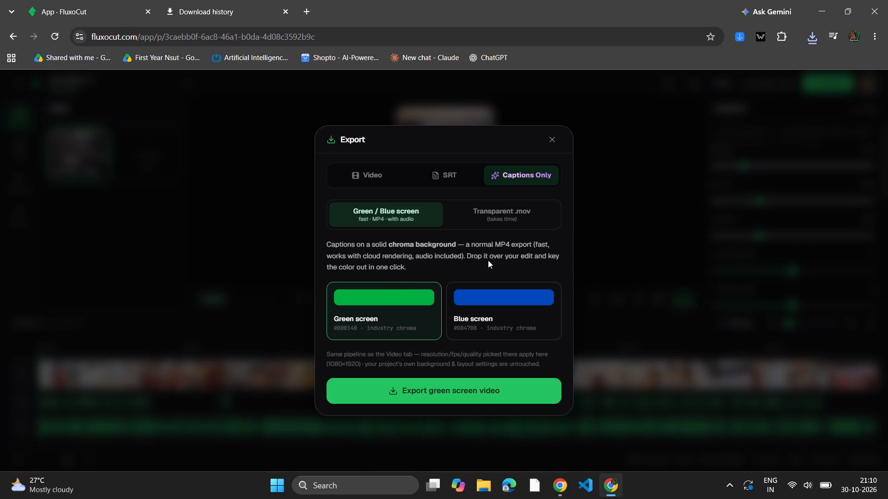
left_click(374, 175)
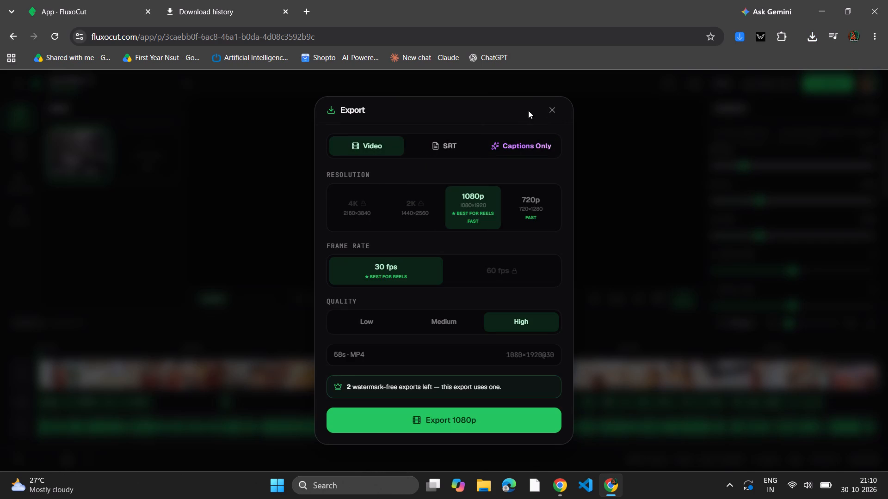
left_click(551, 105)
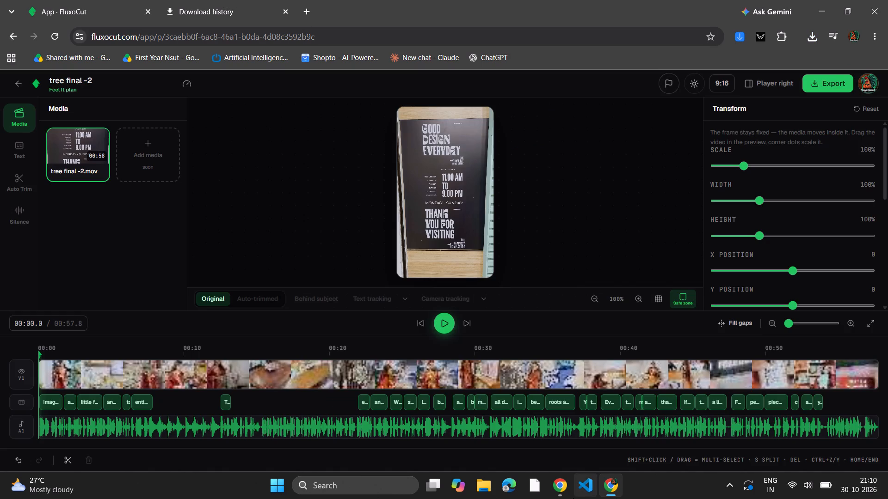
Switch to the other Chrome profile's window and ready its new tab for a web address.
left_click(560, 494)
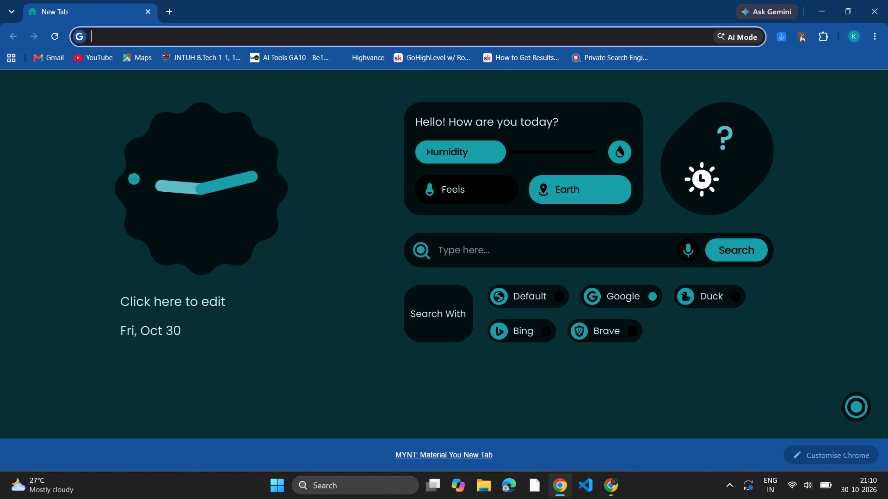
left_click(160, 41)
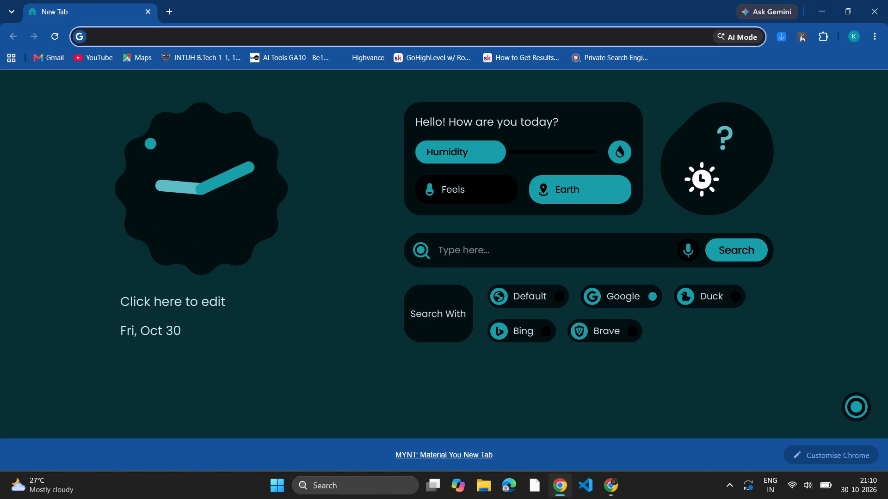
Enter the web address web.whatsapp.com in the new tab.
left_click(134, 37)
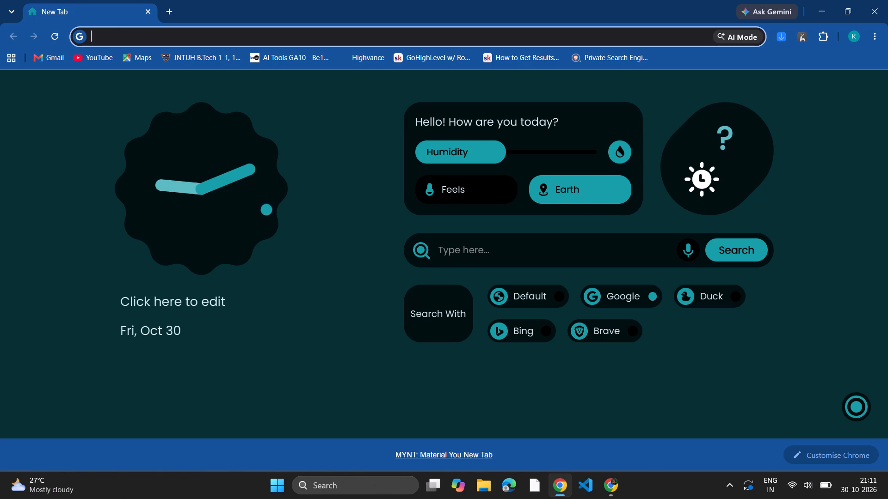
left_click(123, 36)
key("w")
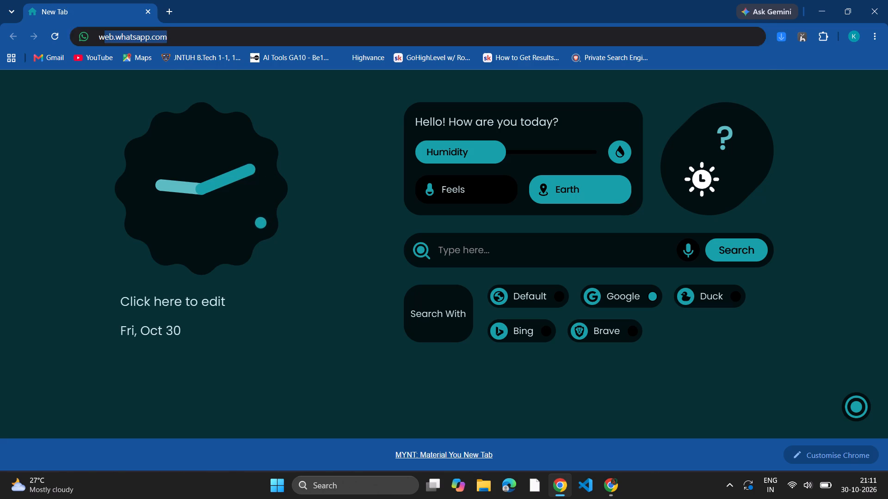
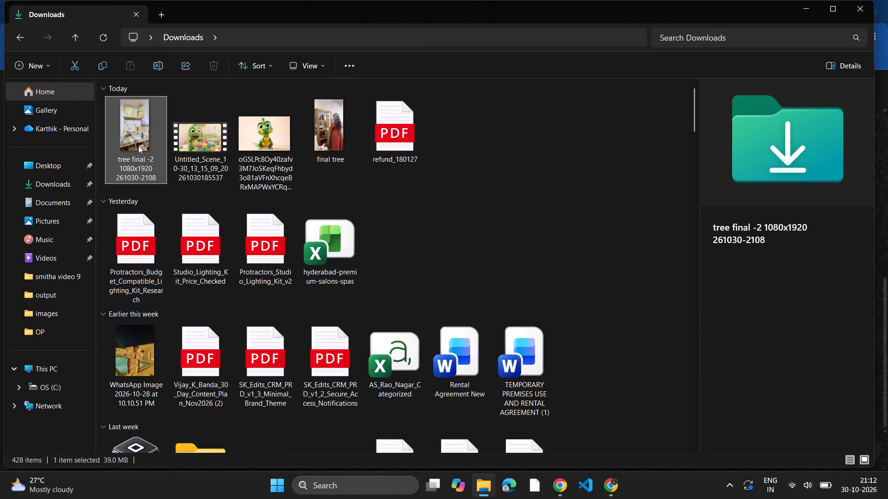
left_click(232, 153)
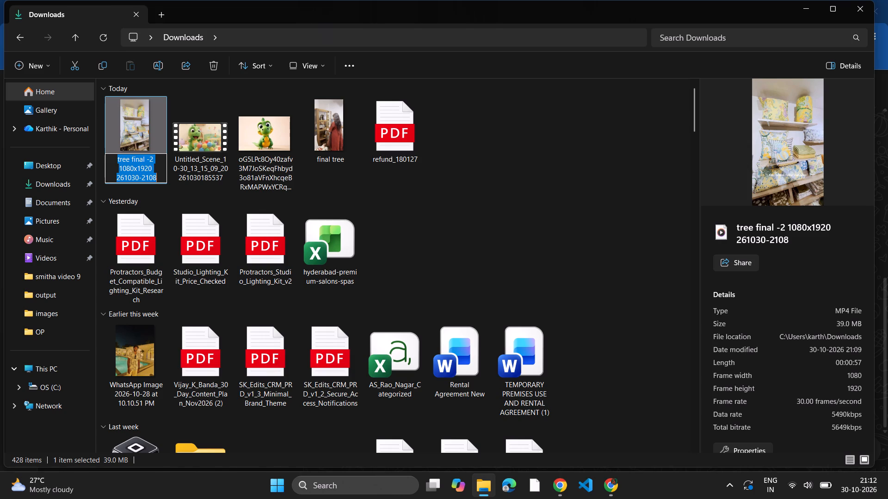
key("BackSpace")
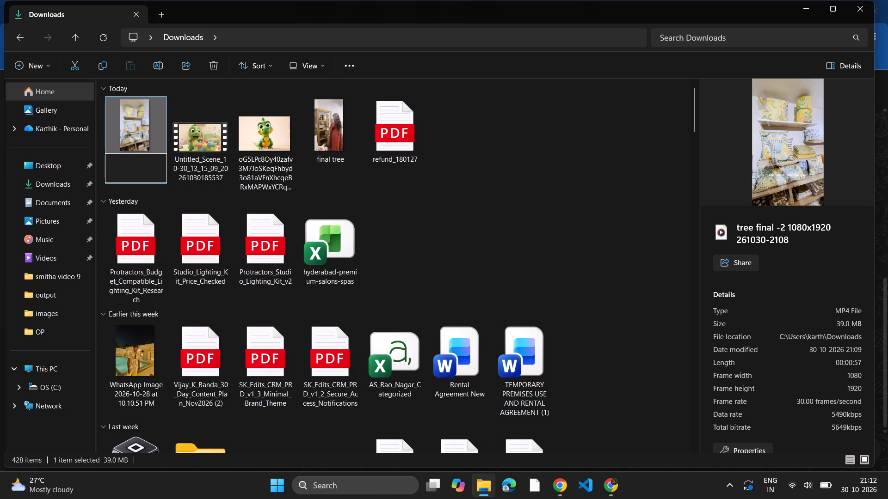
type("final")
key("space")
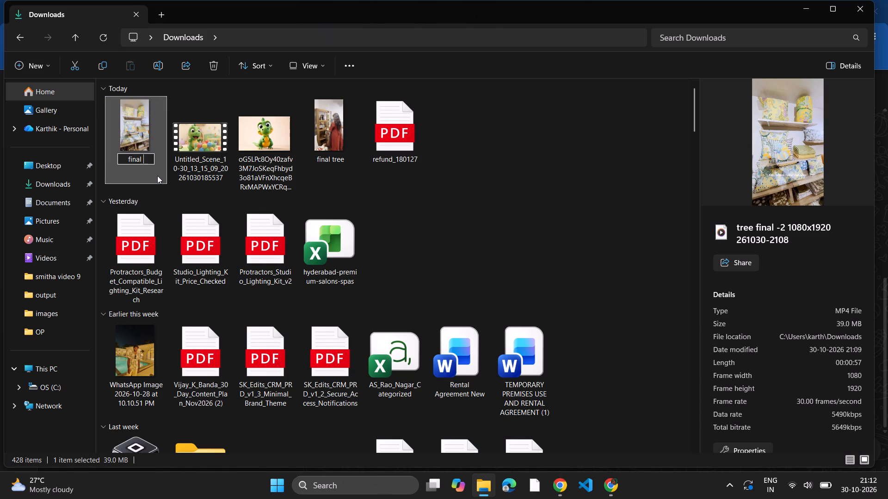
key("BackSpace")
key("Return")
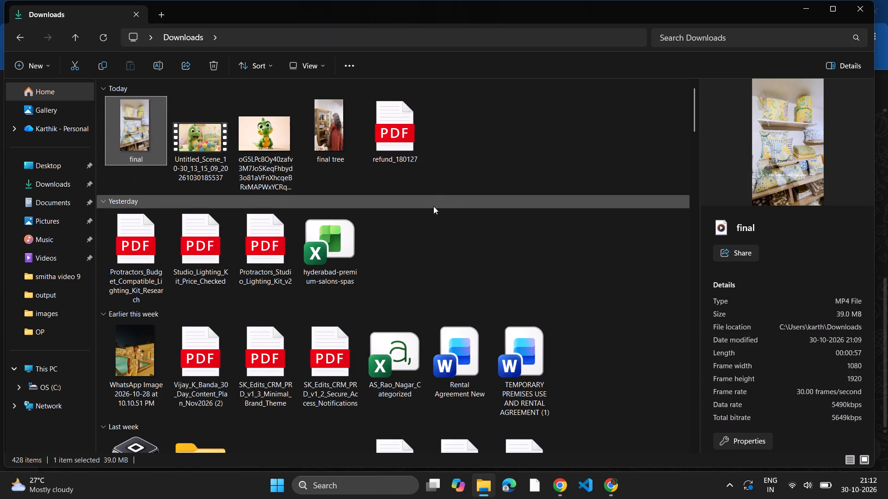
left_click(492, 225)
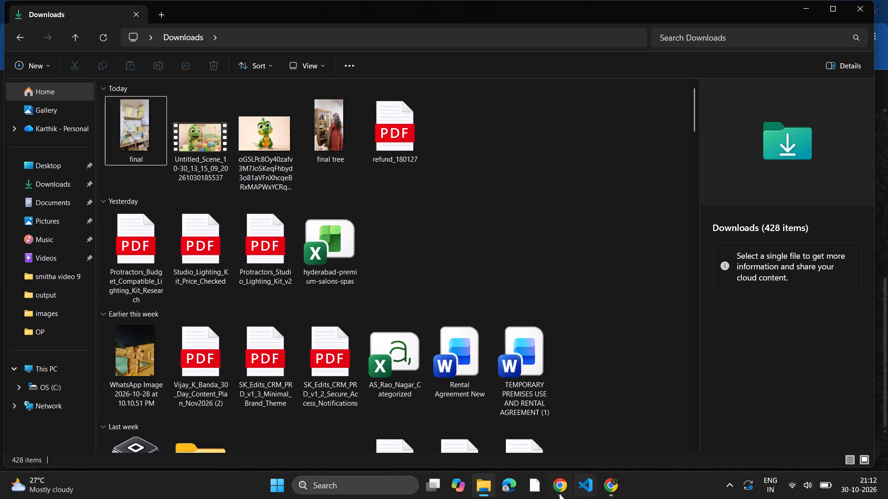